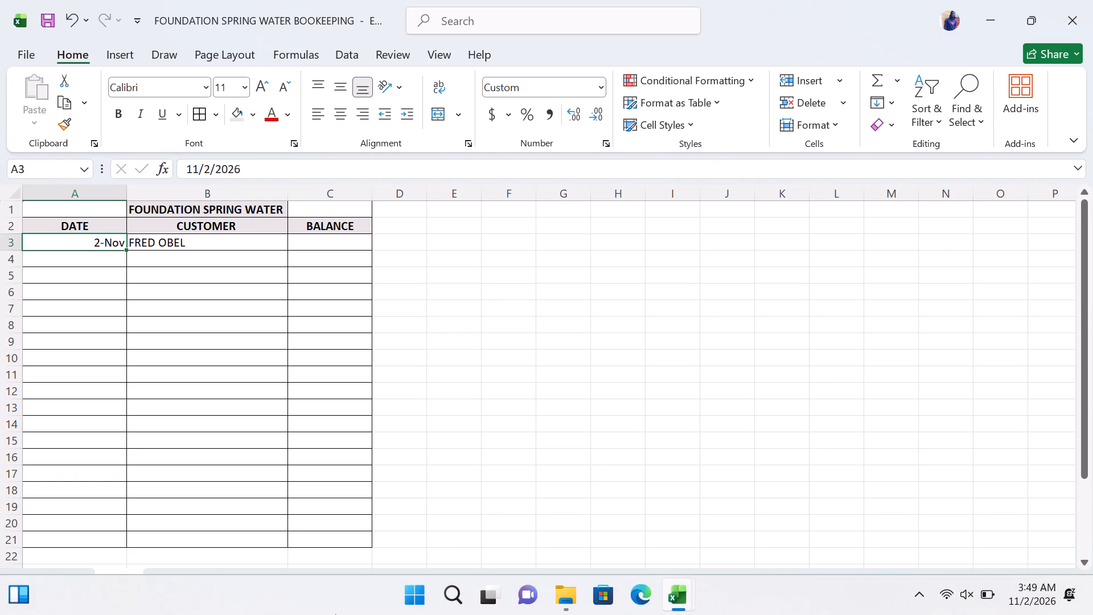
Review the Copy of DEBTORS_LEDGER workbook, and the customer balance and stock tables on Sheet1 of the FOUNDATION SPRING WATER BOOKEEPING workbook.
click(671, 595)
click(555, 524)
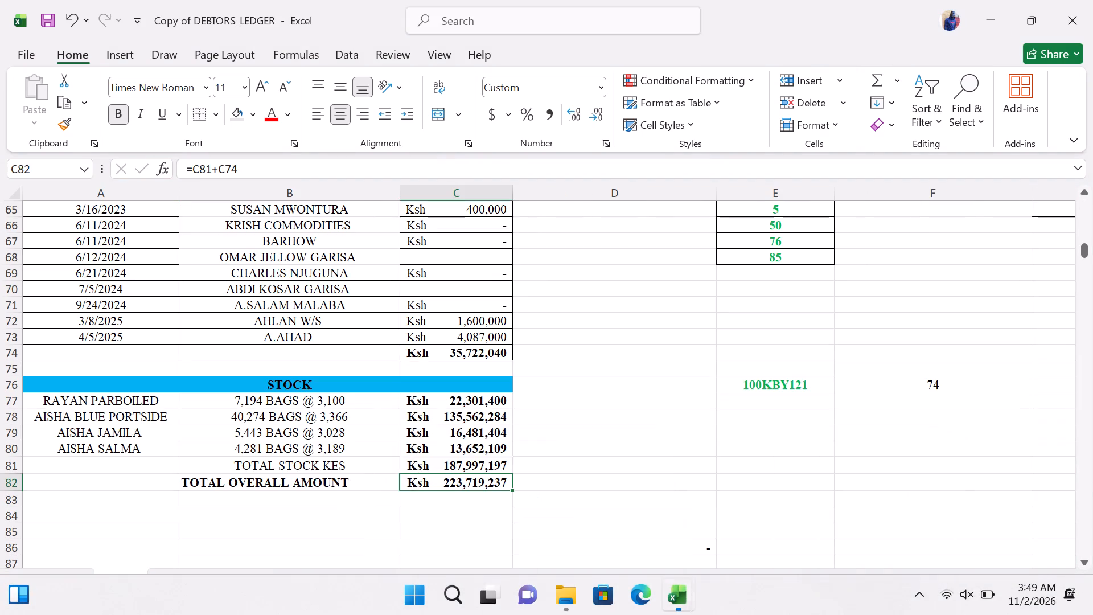
scroll(281, 387, up, 1)
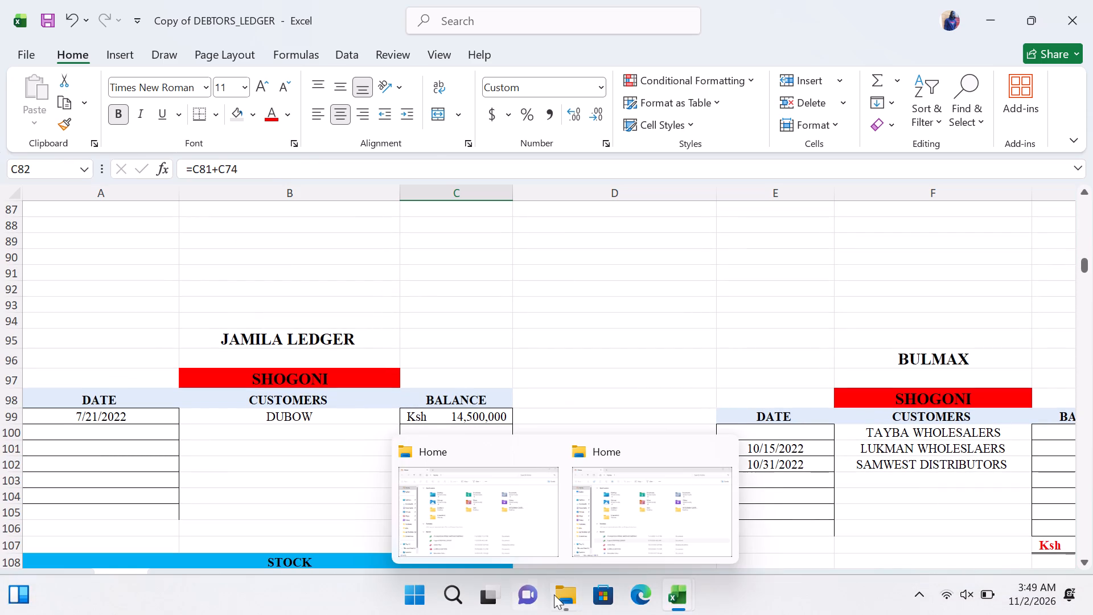
click(681, 598)
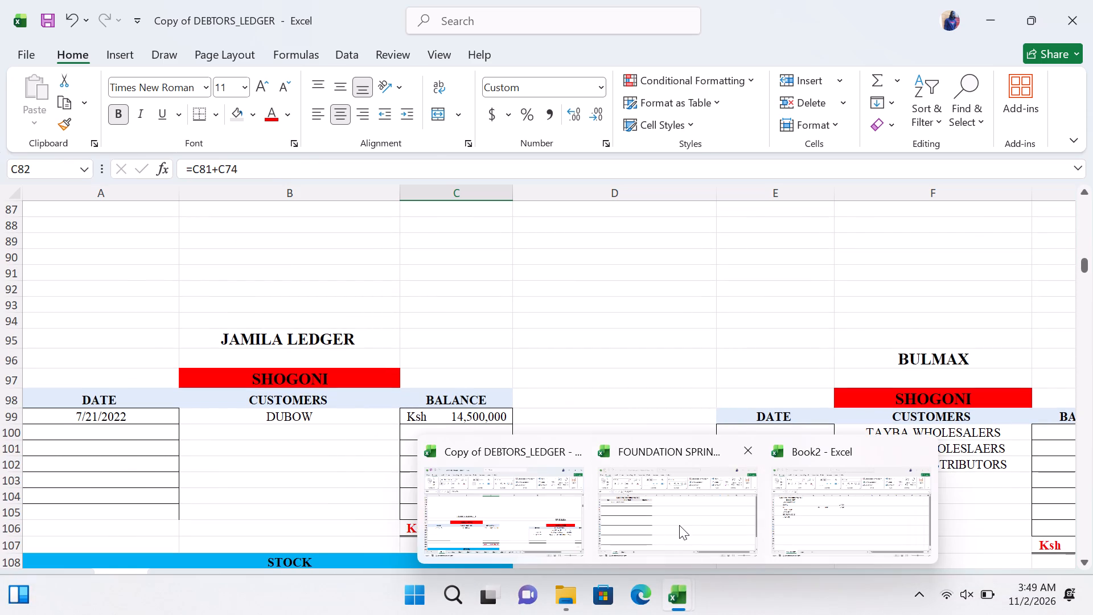
click(679, 525)
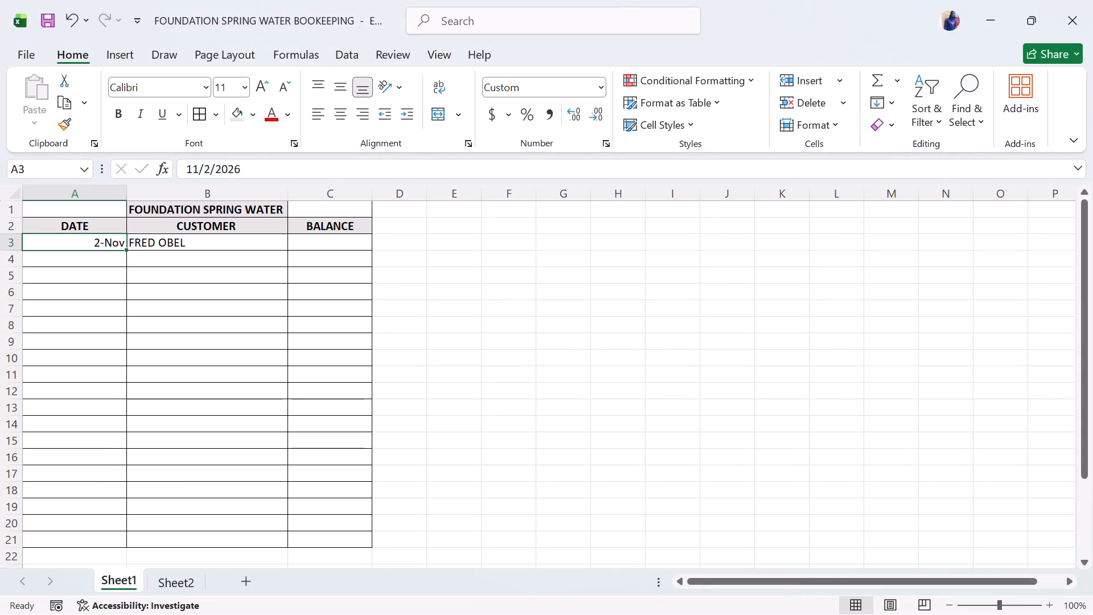
click(96, 238)
click(179, 241)
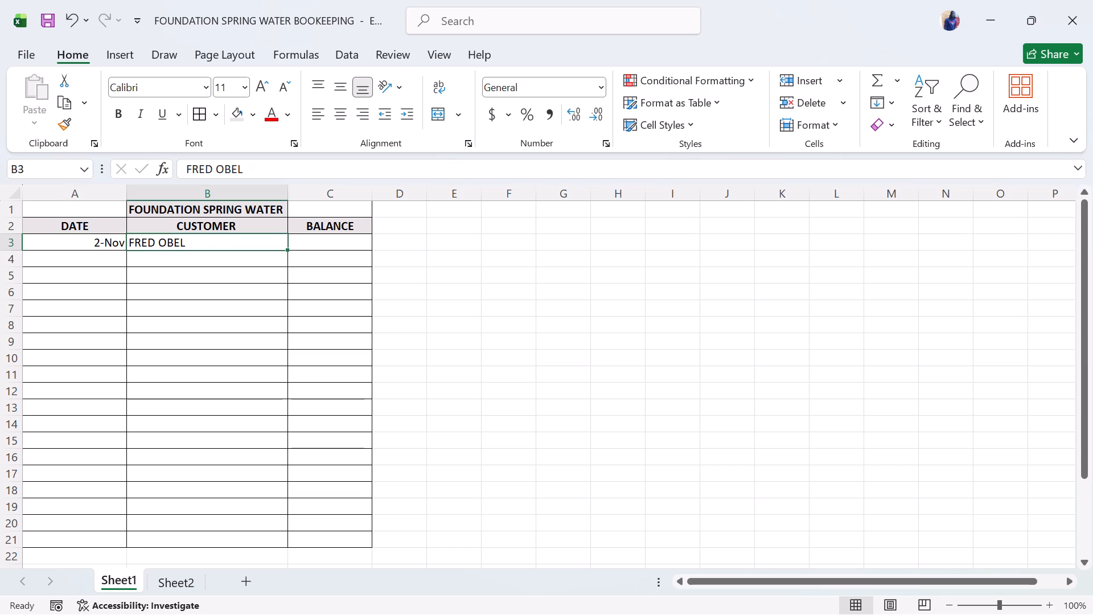
click(330, 244)
click(249, 233)
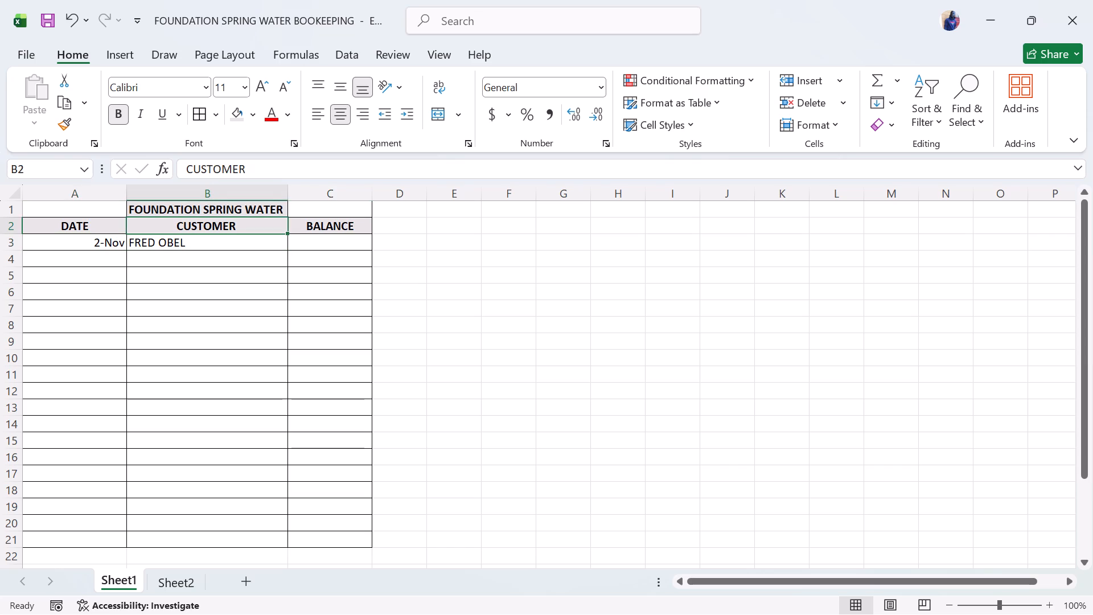
click(306, 239)
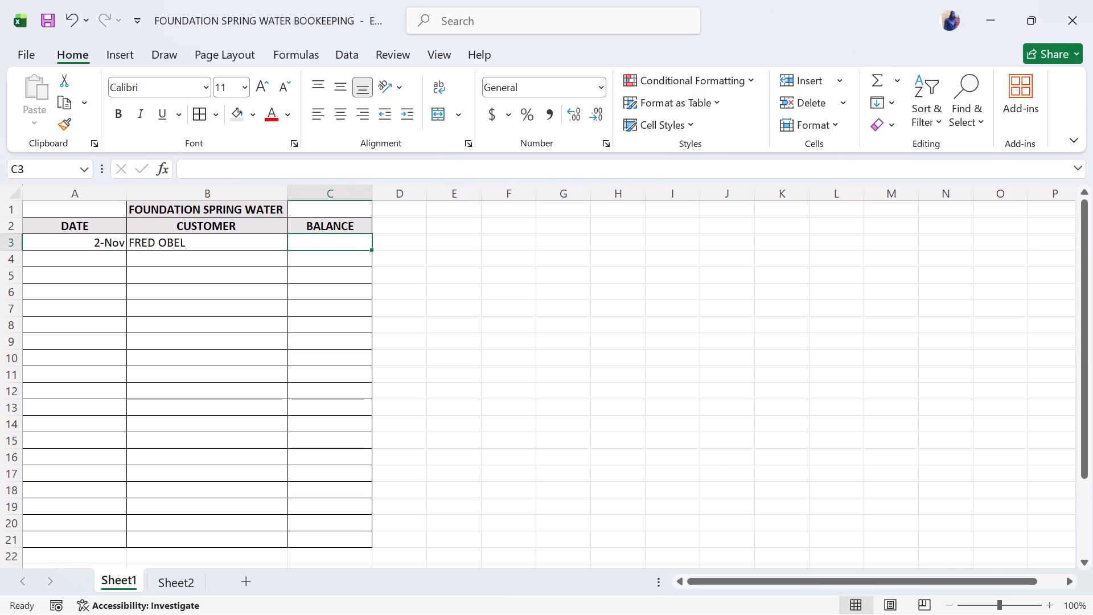
scroll(326, 306, down, 4)
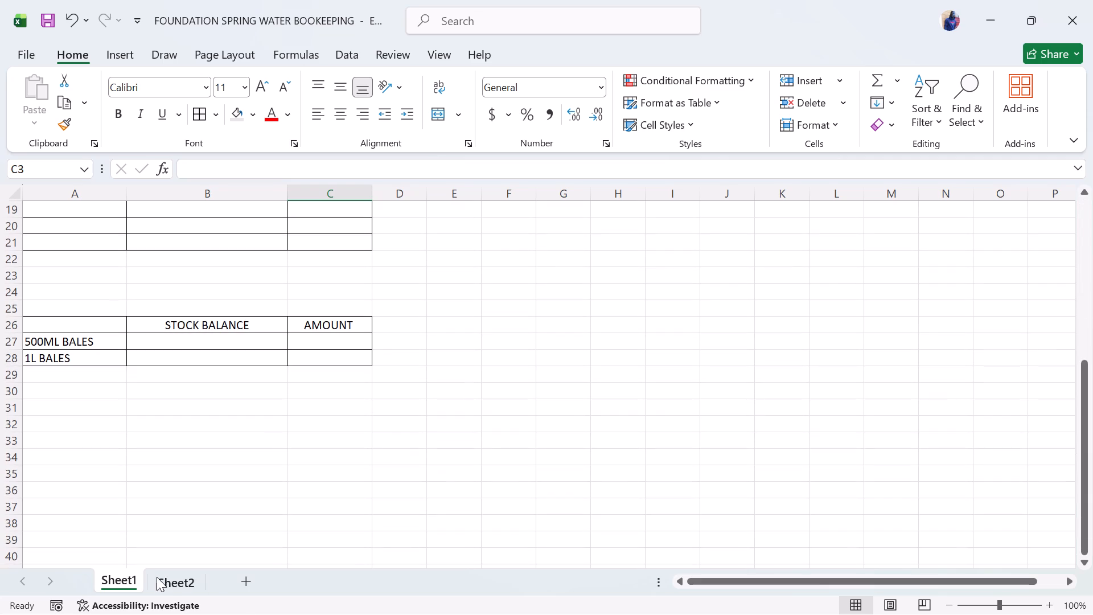
Widen the DETAILS column on Sheet2 to nearly twice its width.
click(168, 581)
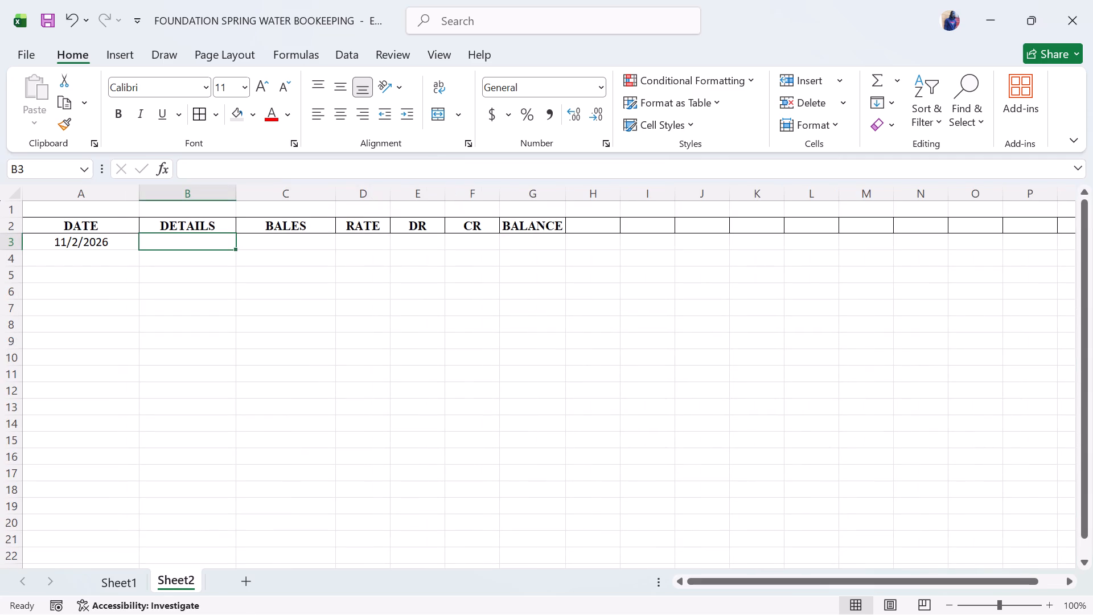
click(167, 236)
drag(235, 196, 313, 199)
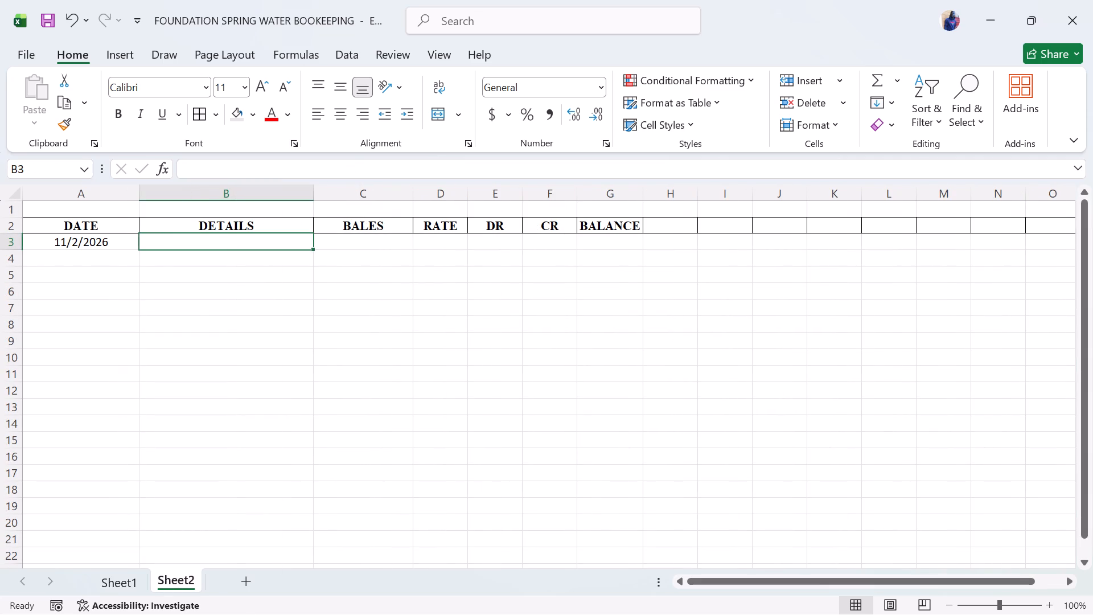
Enter the Sheet1 customer's name as the DETAILS of the 11/2/2026 row.
click(265, 240)
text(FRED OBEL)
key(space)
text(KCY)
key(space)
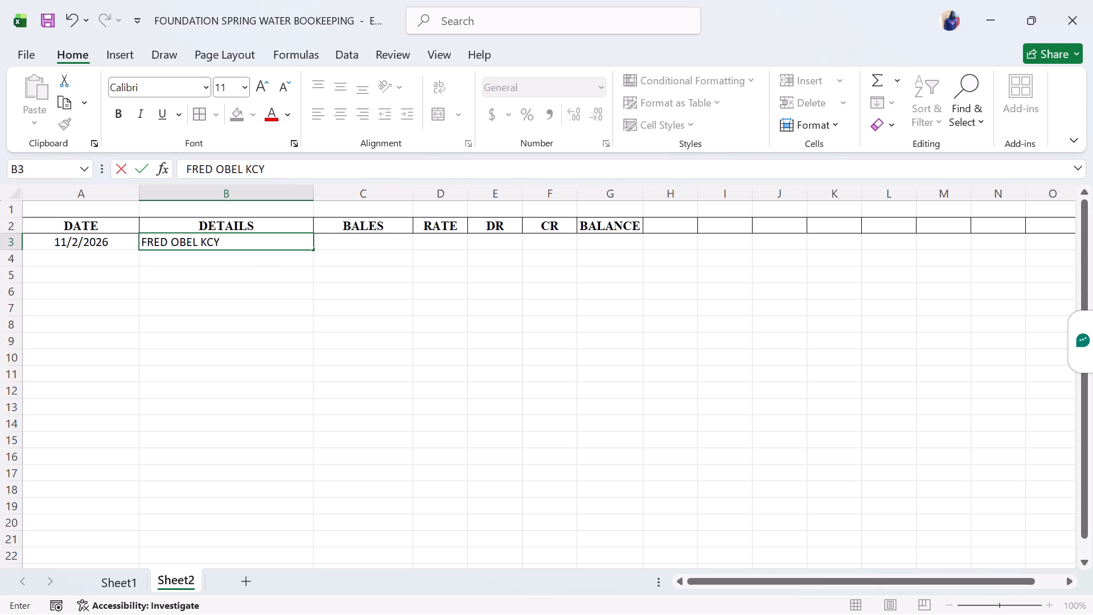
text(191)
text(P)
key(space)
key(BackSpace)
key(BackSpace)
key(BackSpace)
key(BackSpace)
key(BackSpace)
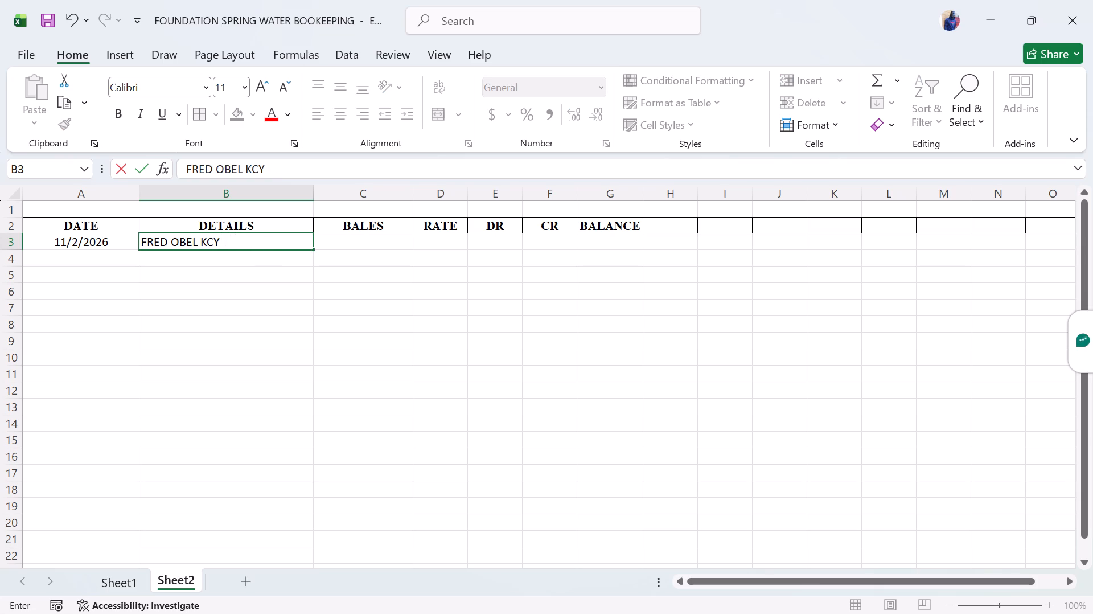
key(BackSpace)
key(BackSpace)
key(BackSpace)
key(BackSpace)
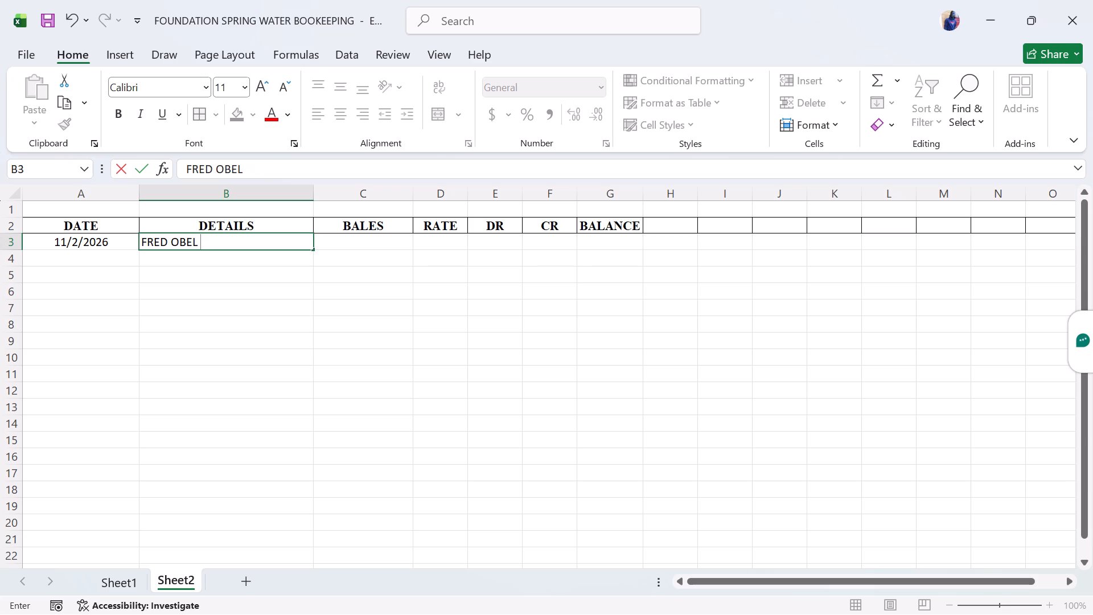
Enter 90 bales at a rate of 350 in the 11/2/2026 row.
click(384, 240)
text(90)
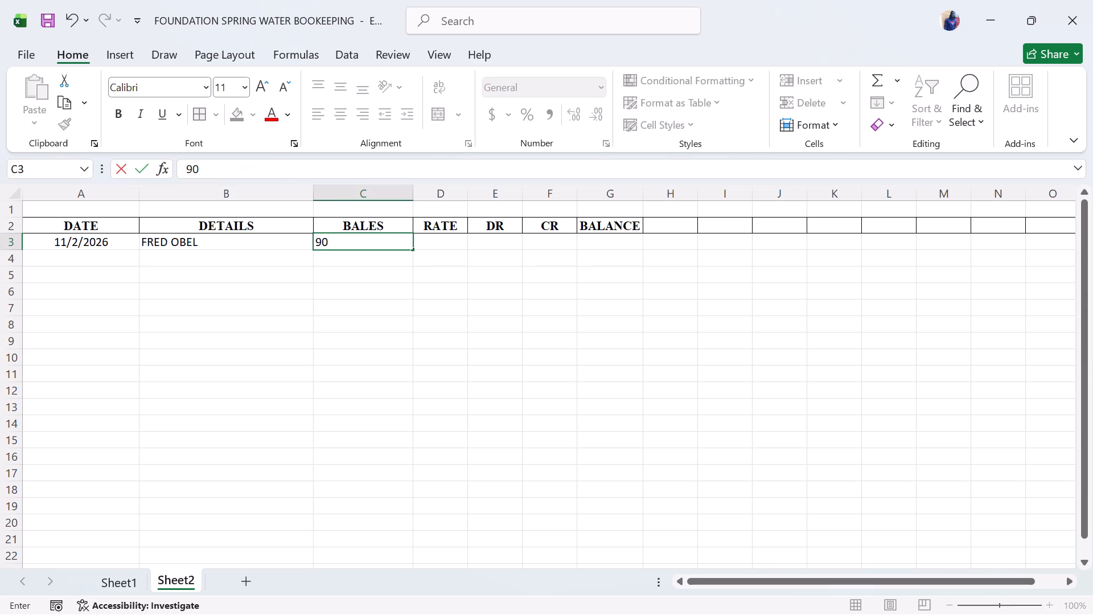
click(427, 244)
click(432, 243)
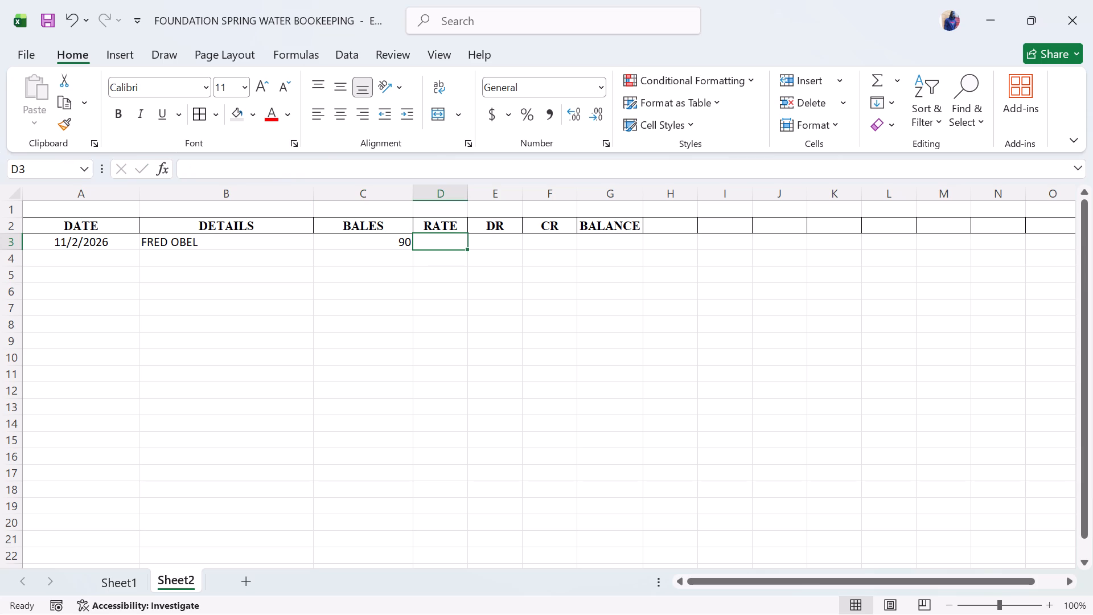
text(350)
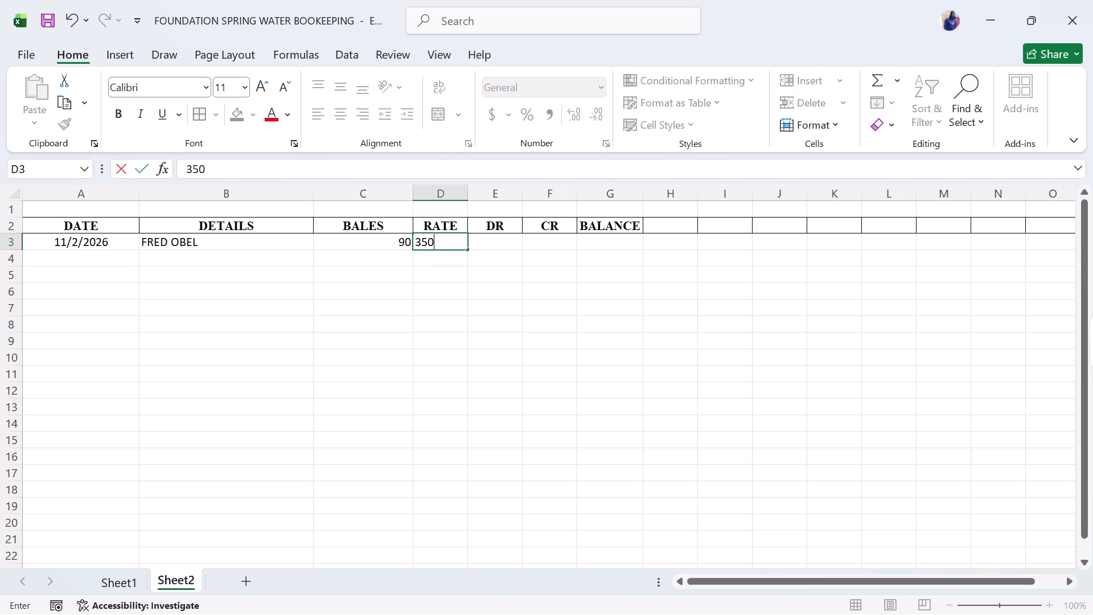
Calculate the DR amount in E3 by multiplying bales by rate with the formula =C3*D3.
click(521, 239)
click(501, 246)
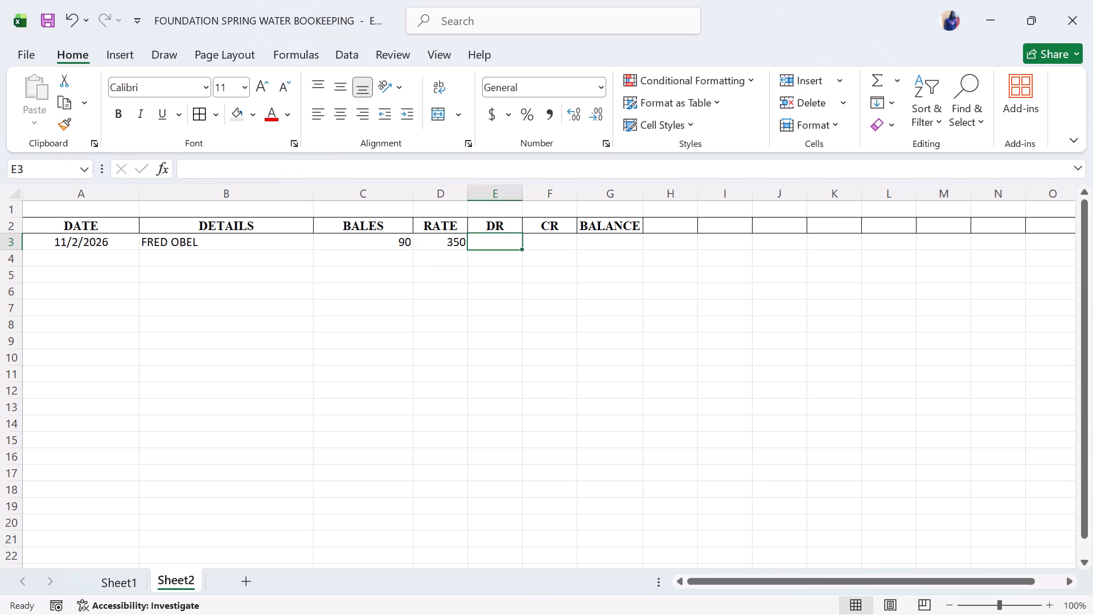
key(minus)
key(BackSpace)
key(equal)
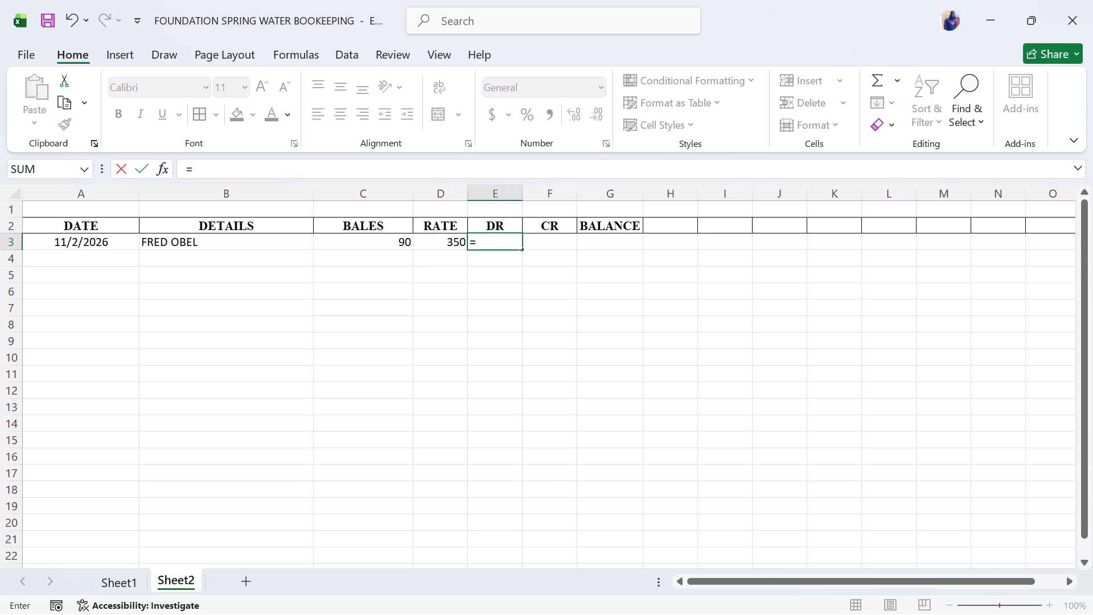
click(407, 244)
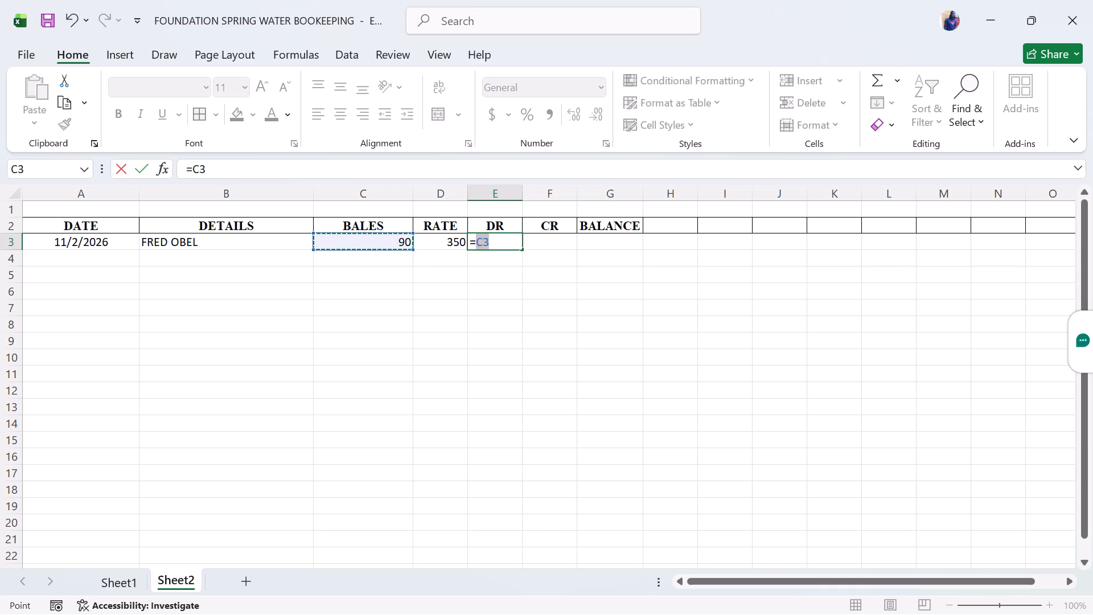
key(shift+asterisk)
click(437, 243)
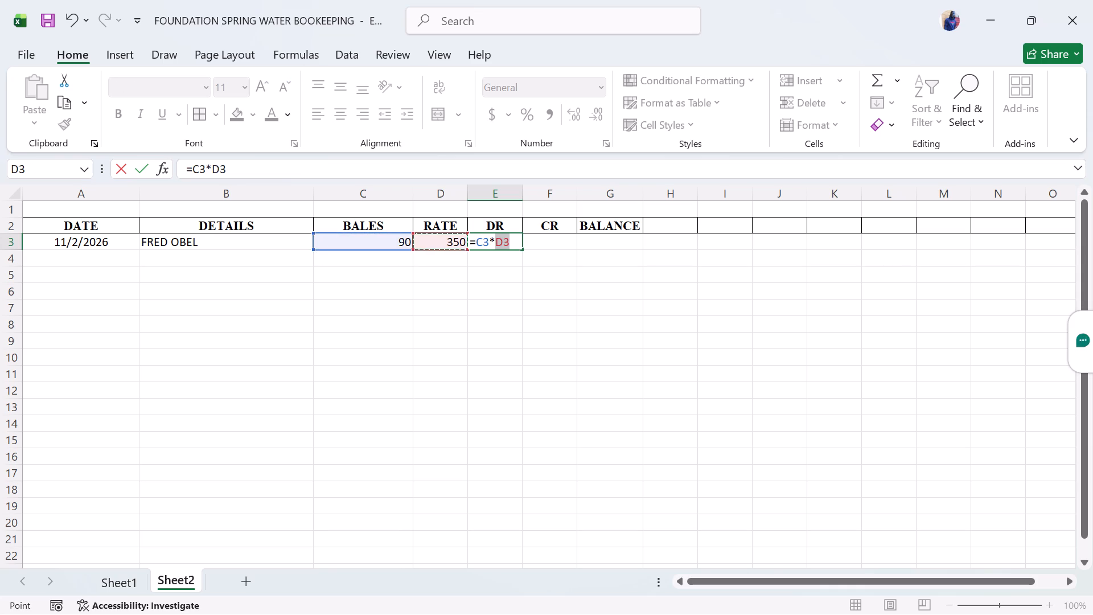
key(Return)
Enter 31500 as the BALANCE in G3, leaving the CR cell empty.
click(561, 250)
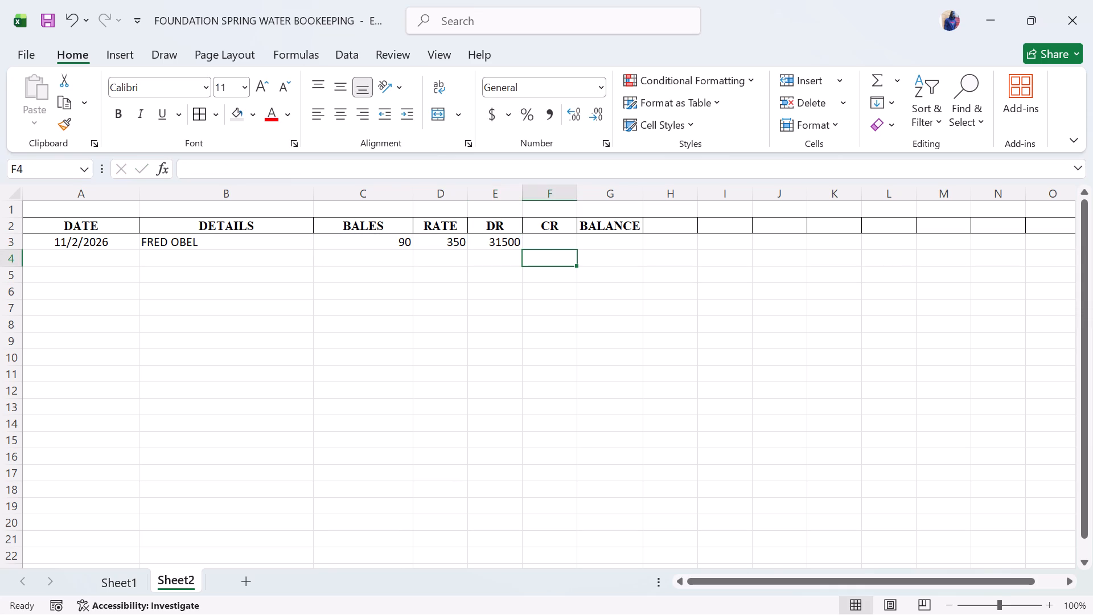
click(566, 239)
click(604, 244)
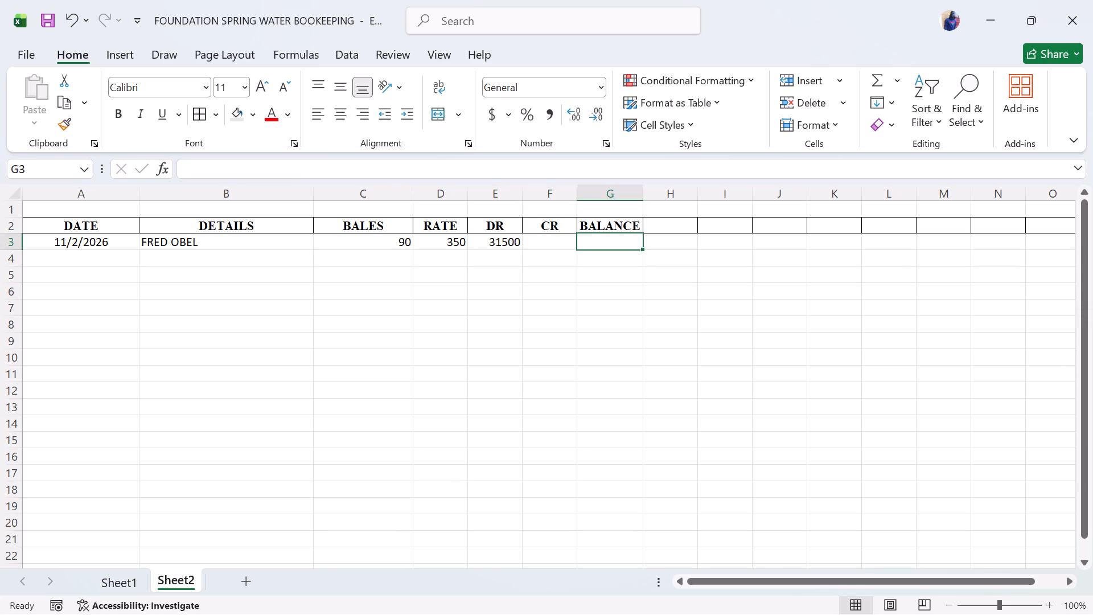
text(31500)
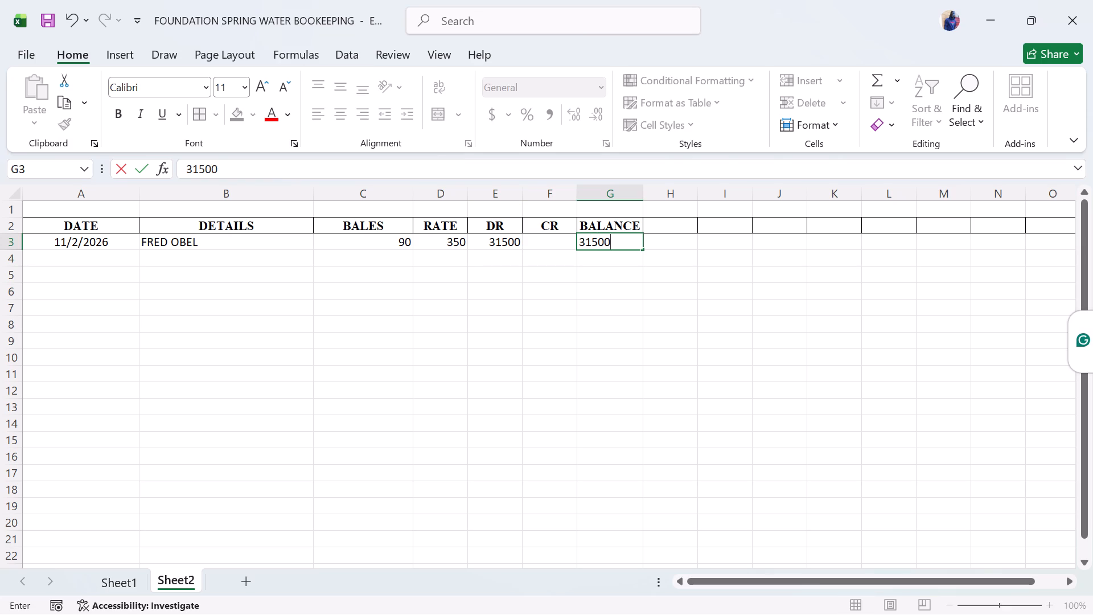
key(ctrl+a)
click(631, 274)
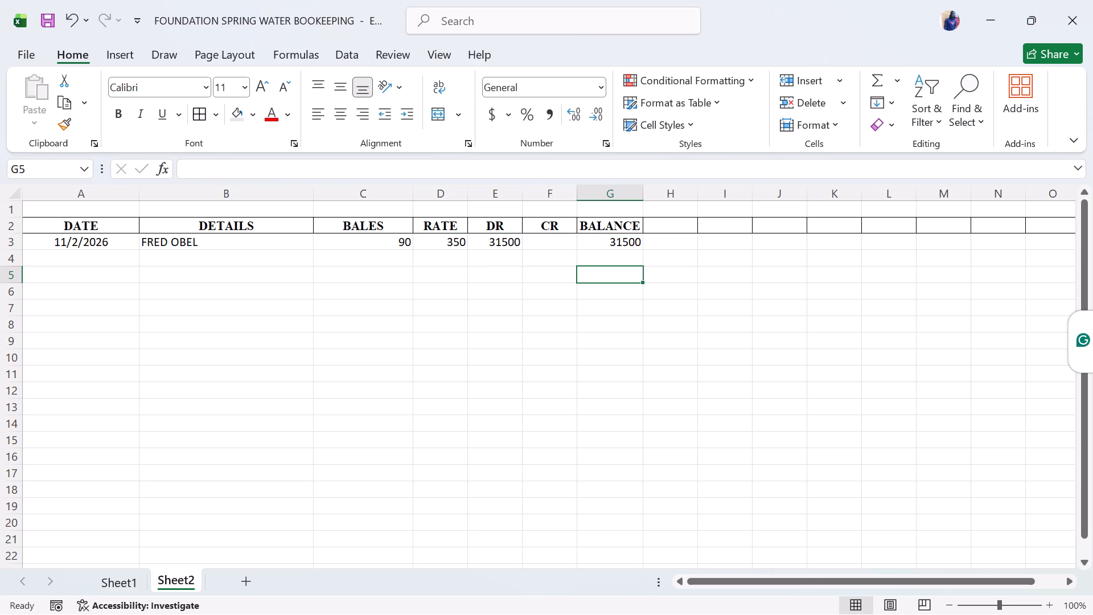
Select the ledger range A2:G25, from the DATE header down to row 25 of the BALANCE column.
drag(50, 227, 582, 464)
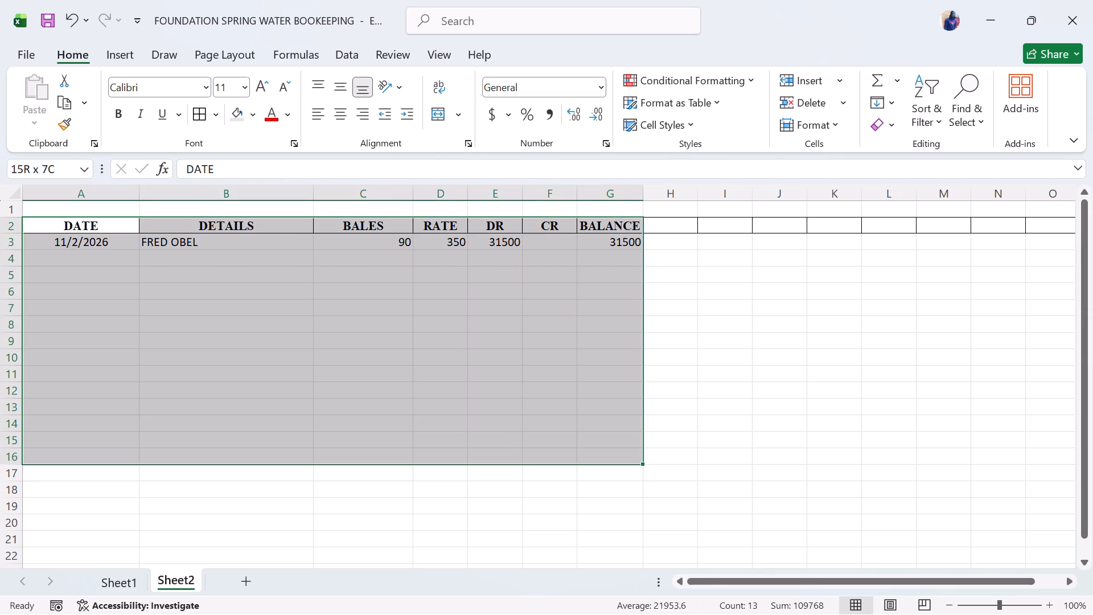
drag(582, 464, 609, 573)
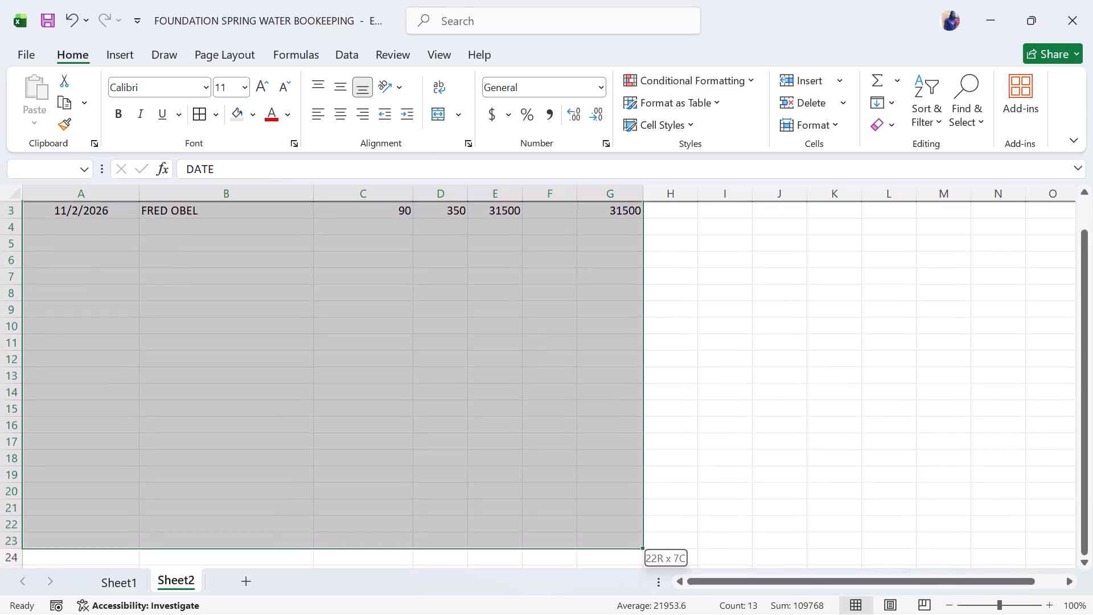
drag(609, 573, 610, 520)
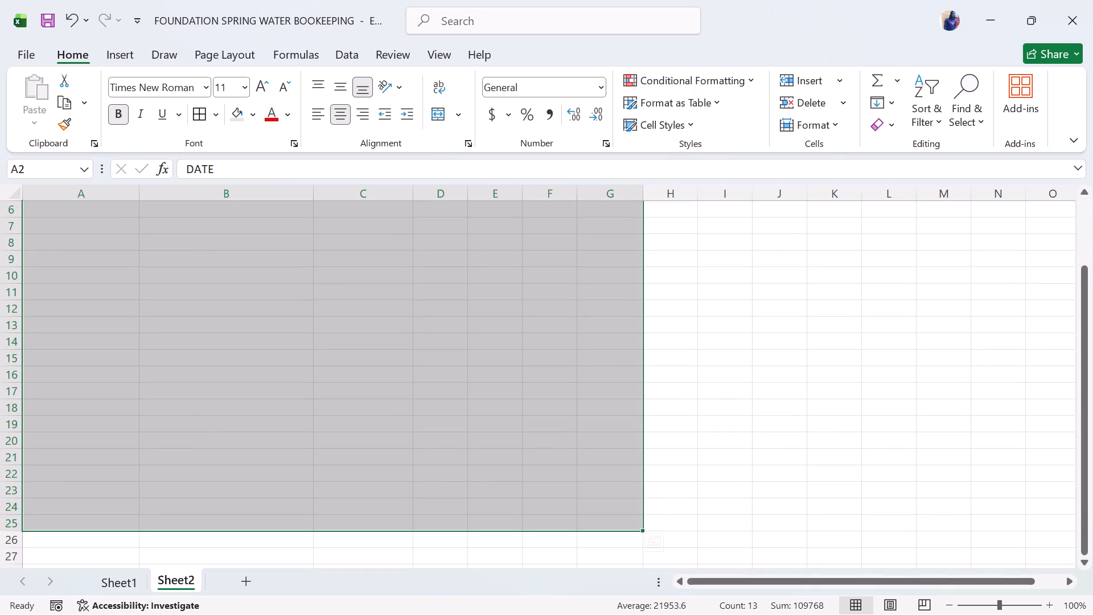
scroll(422, 318, up, 2)
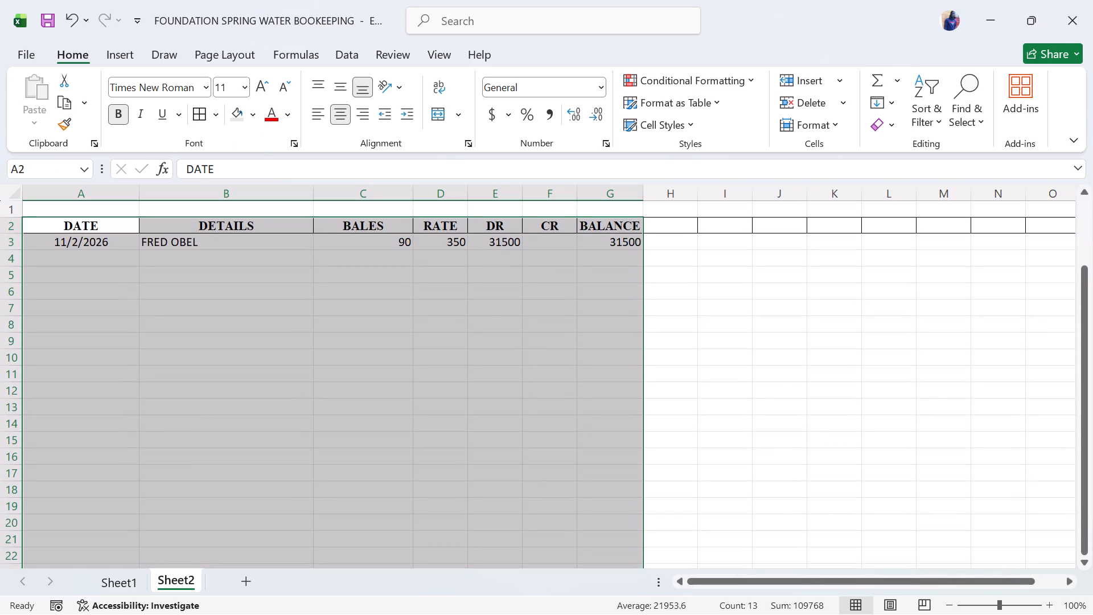
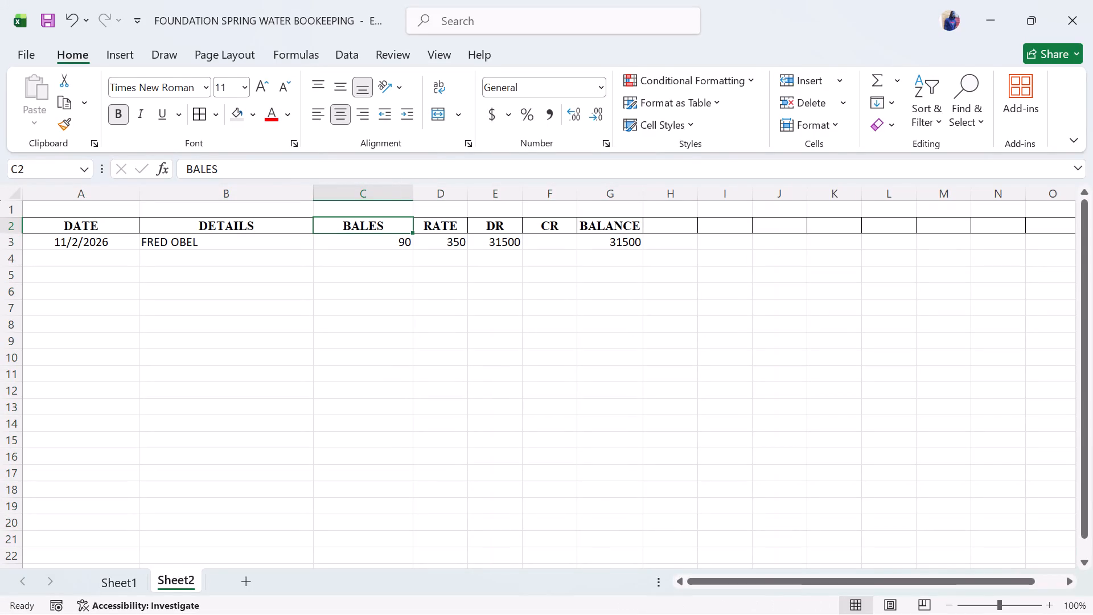
Set the font of the first sale entry, A3:G3, to Times New Roman.
drag(0, 613, 127, 610)
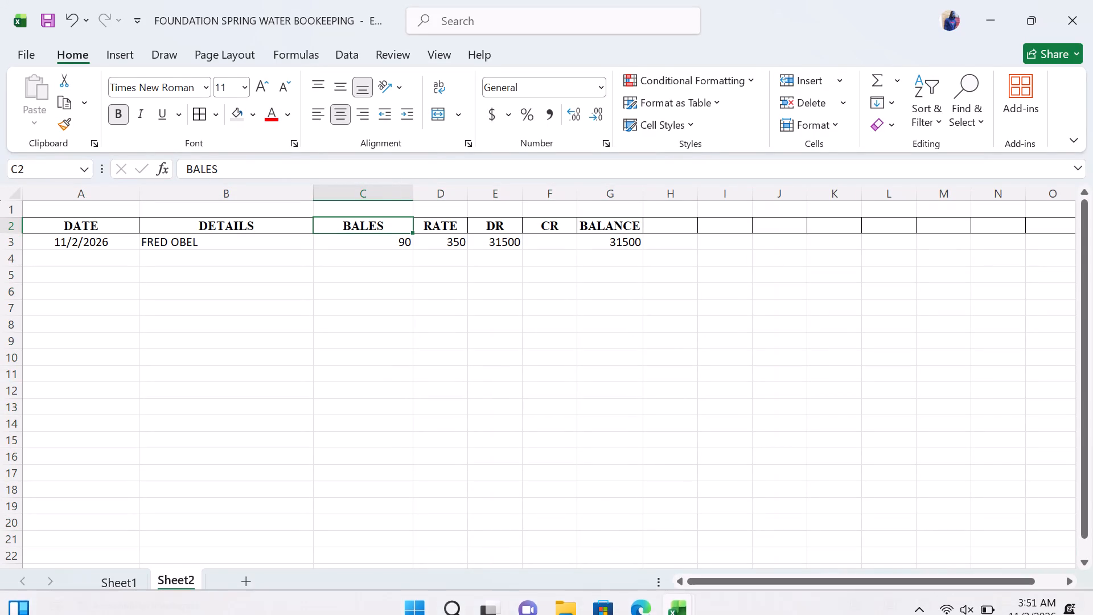
click(87, 421)
drag(73, 240, 476, 246)
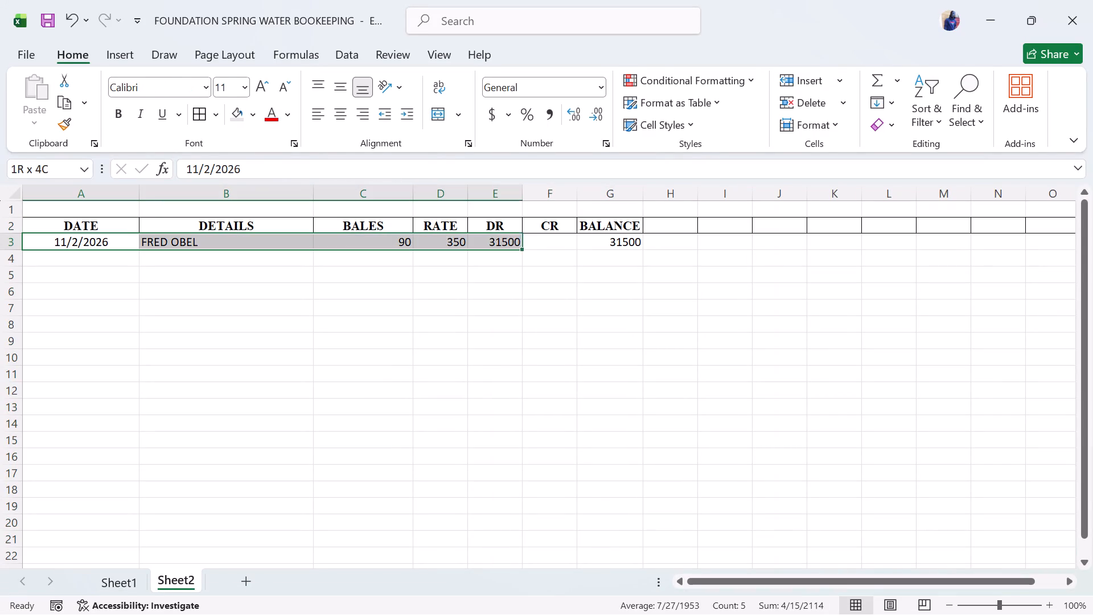
drag(476, 246, 607, 243)
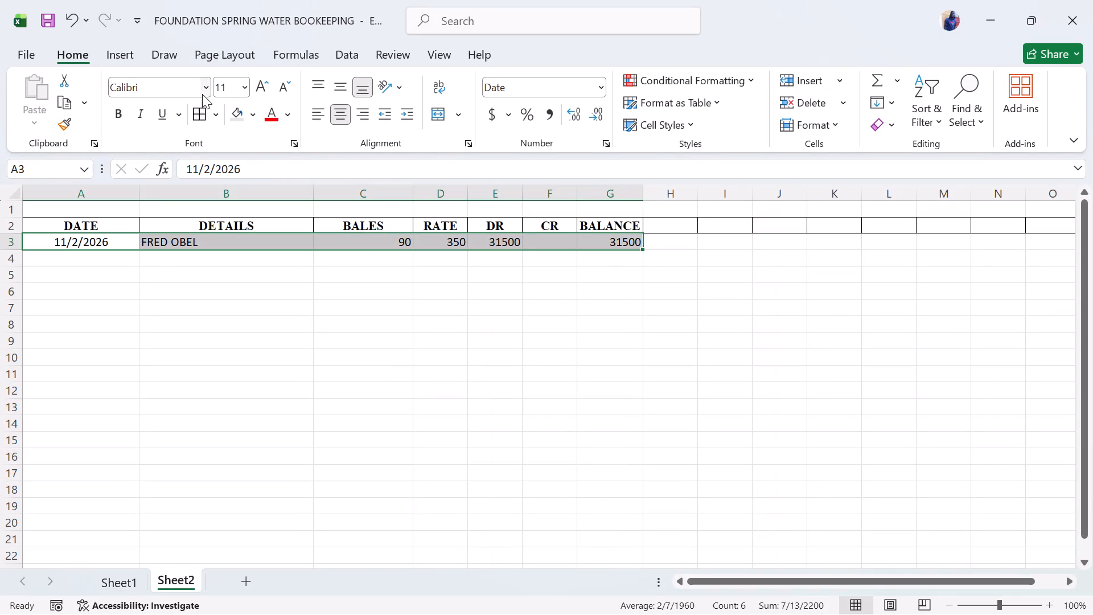
click(202, 87)
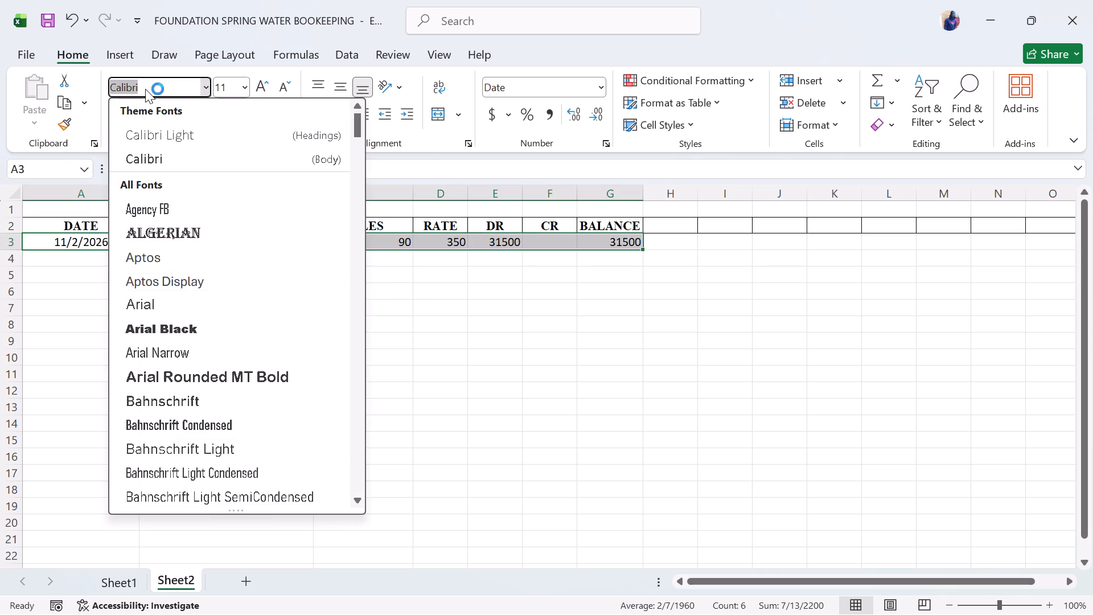
text(TIMES)
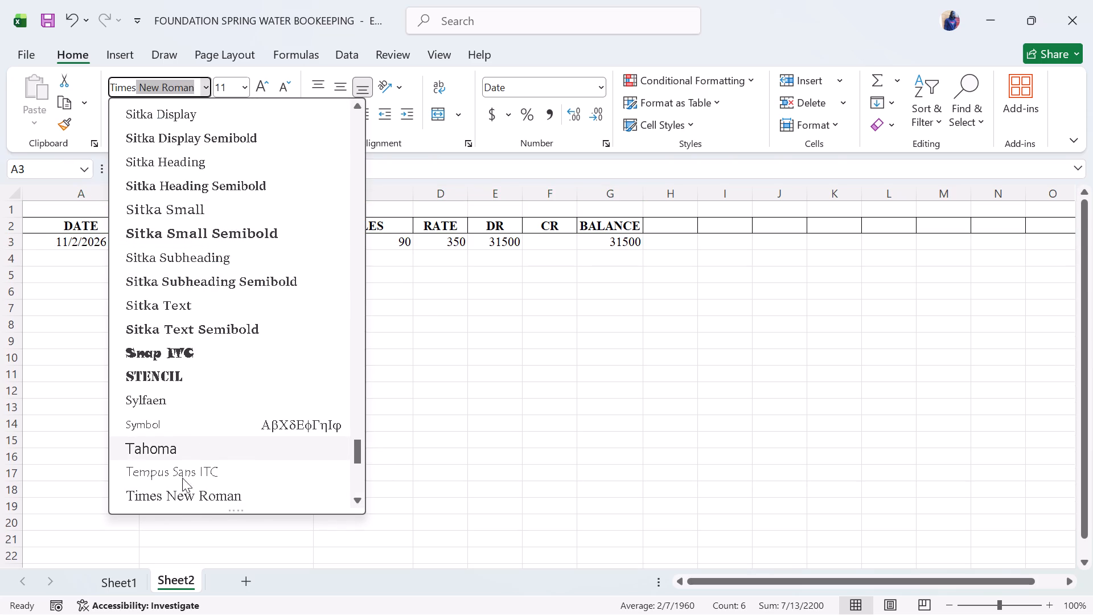
click(194, 494)
click(369, 285)
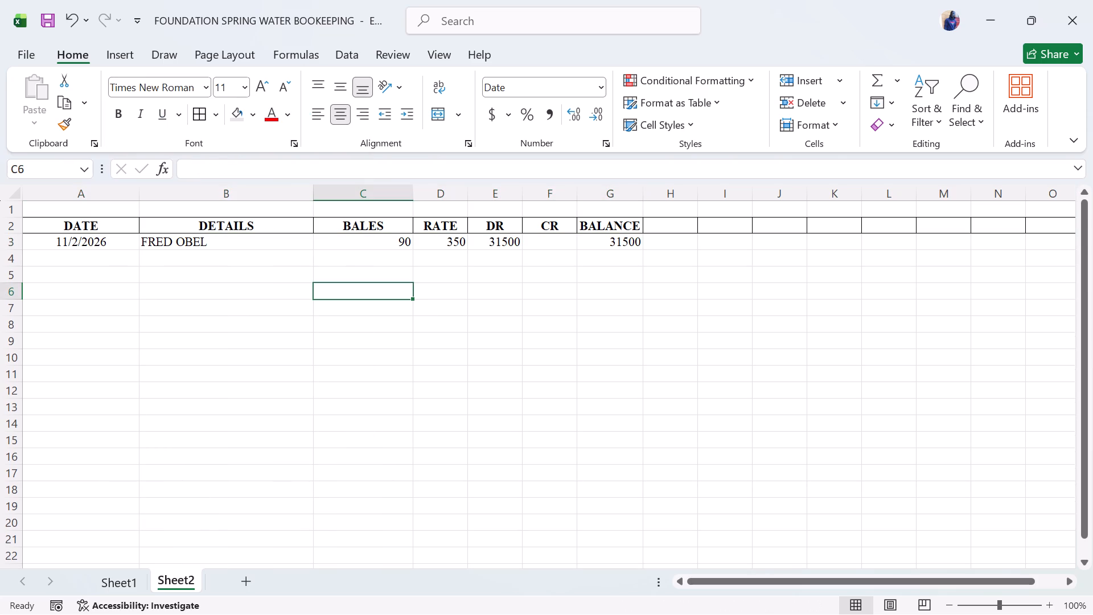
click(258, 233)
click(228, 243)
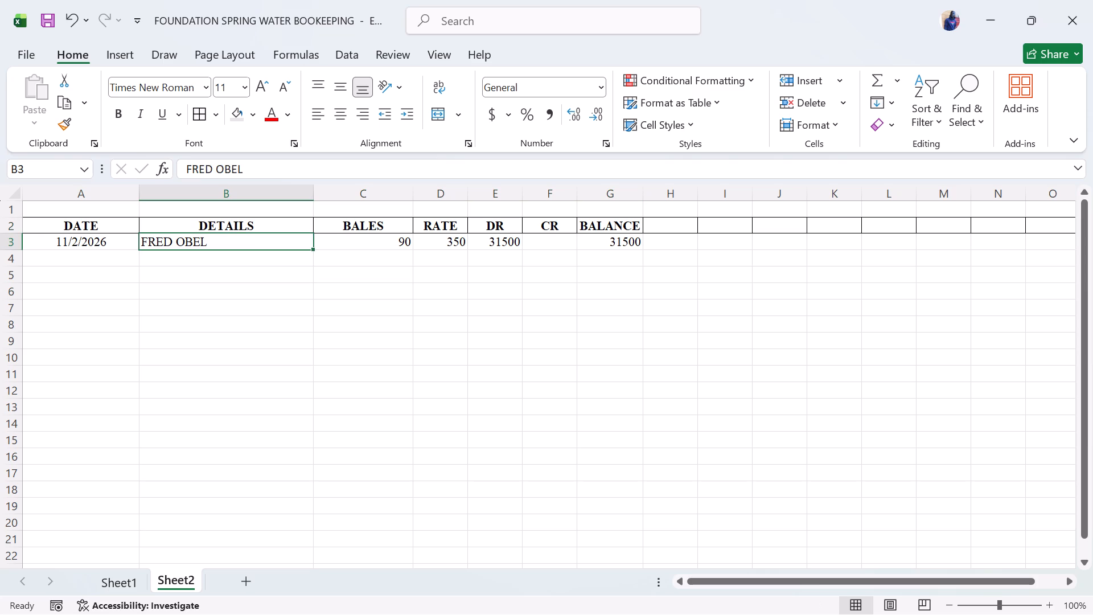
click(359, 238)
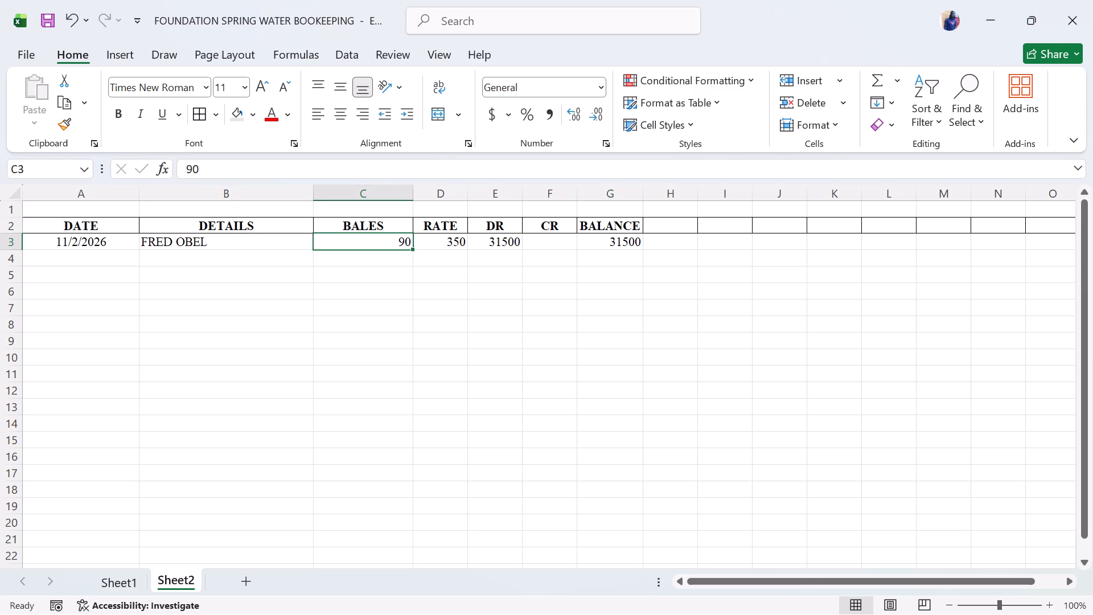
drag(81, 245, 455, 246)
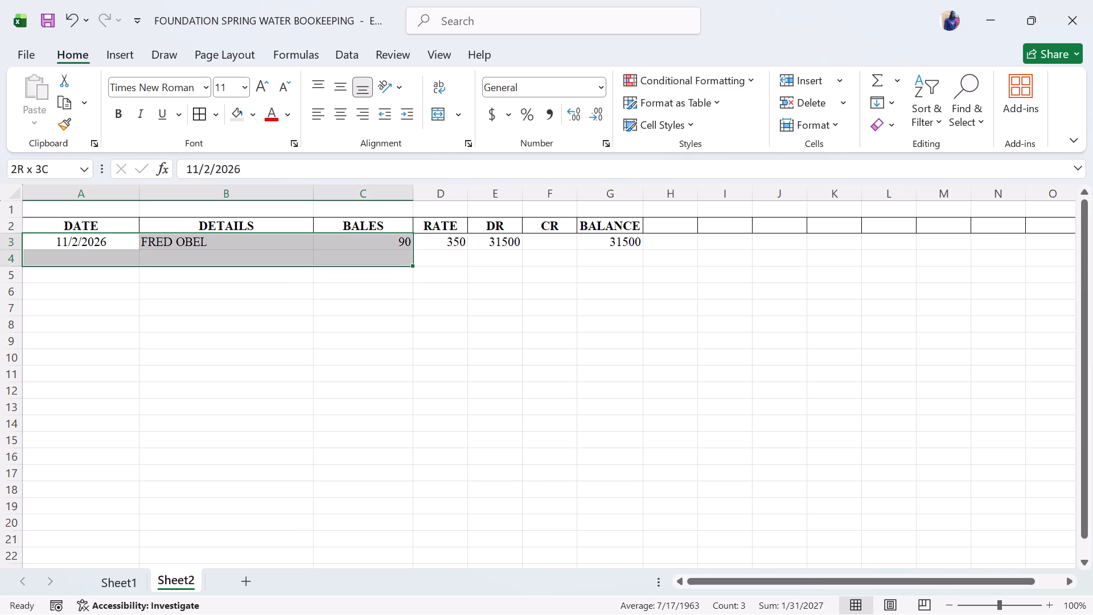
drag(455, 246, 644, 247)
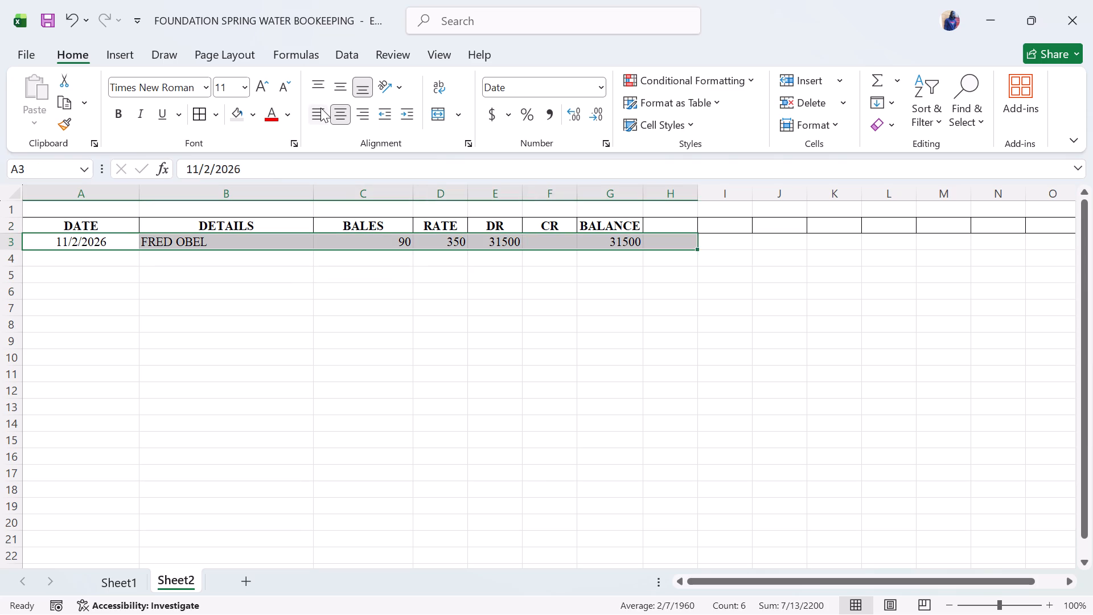
Centre the contents of the entire BALES, RATE and DR columns (C, D and E).
click(366, 226)
click(372, 190)
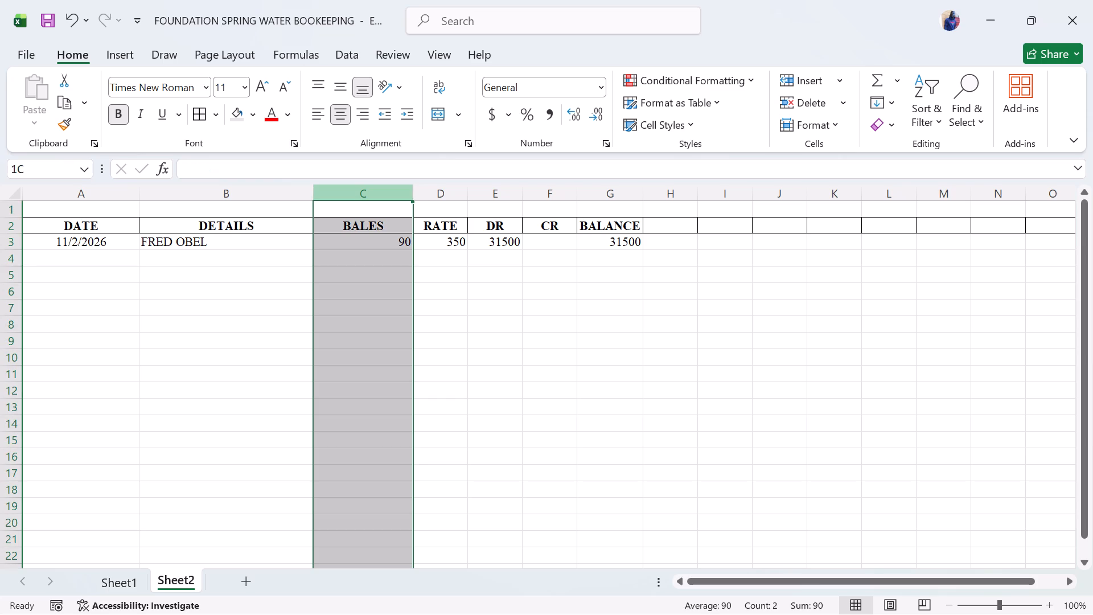
drag(336, 114, 457, 218)
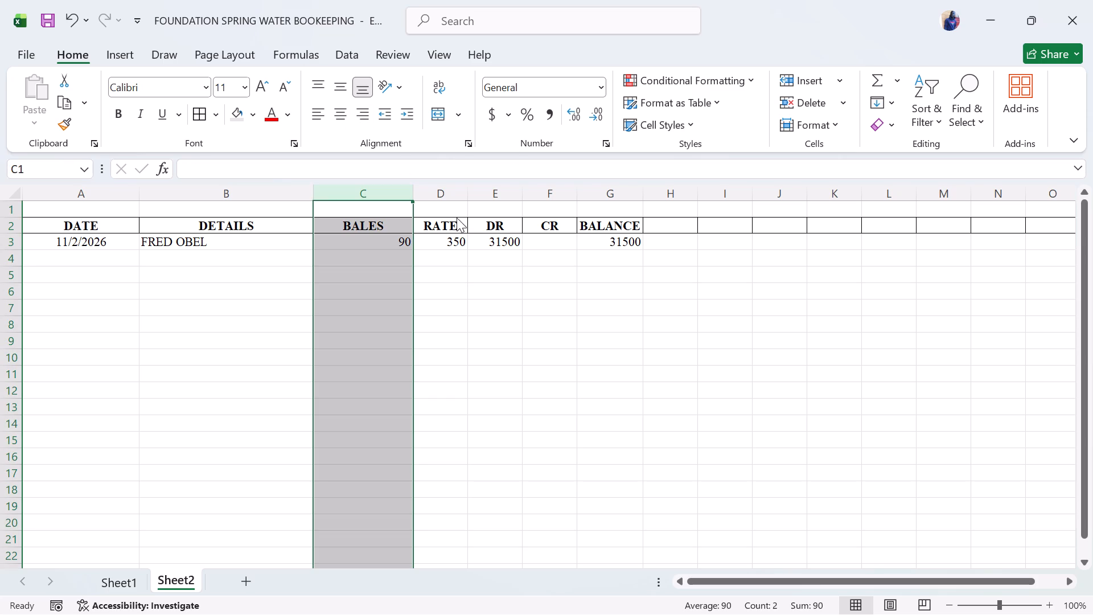
drag(457, 218, 348, 118)
click(348, 118)
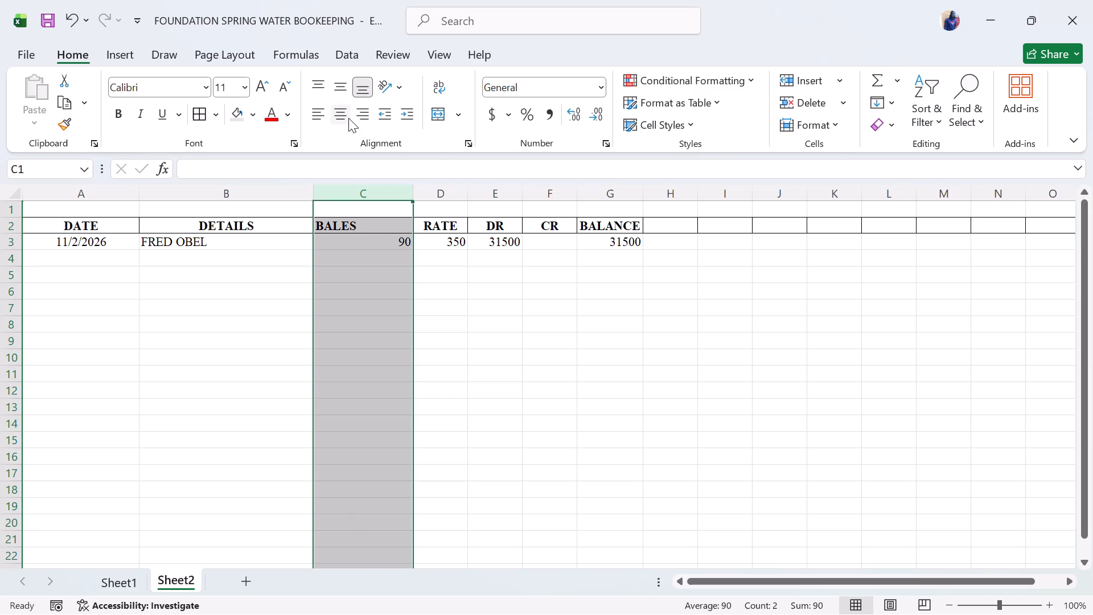
click(348, 118)
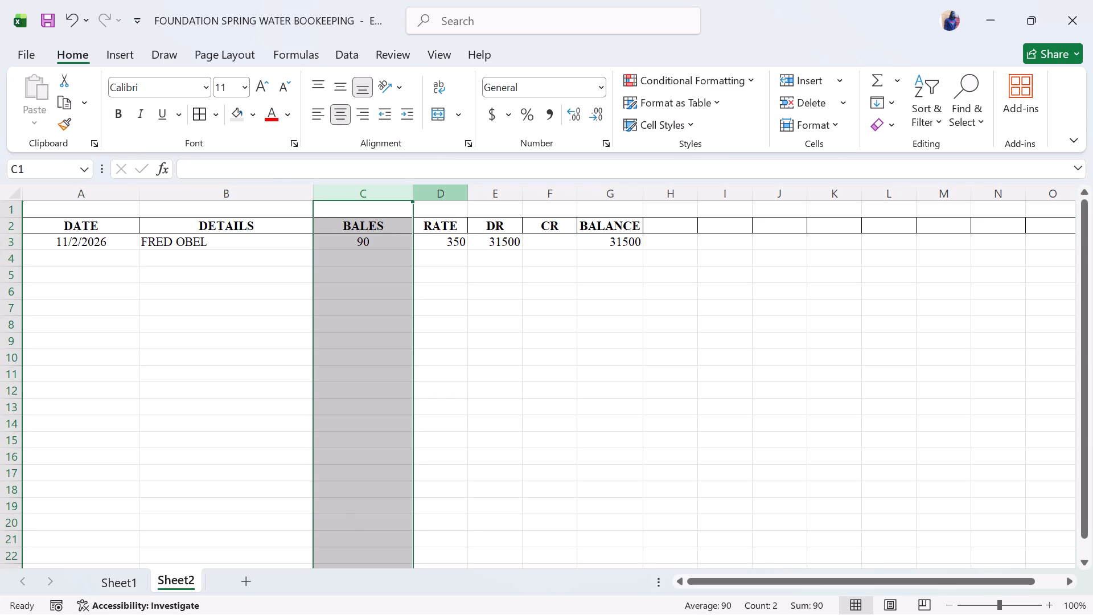
click(447, 188)
click(343, 108)
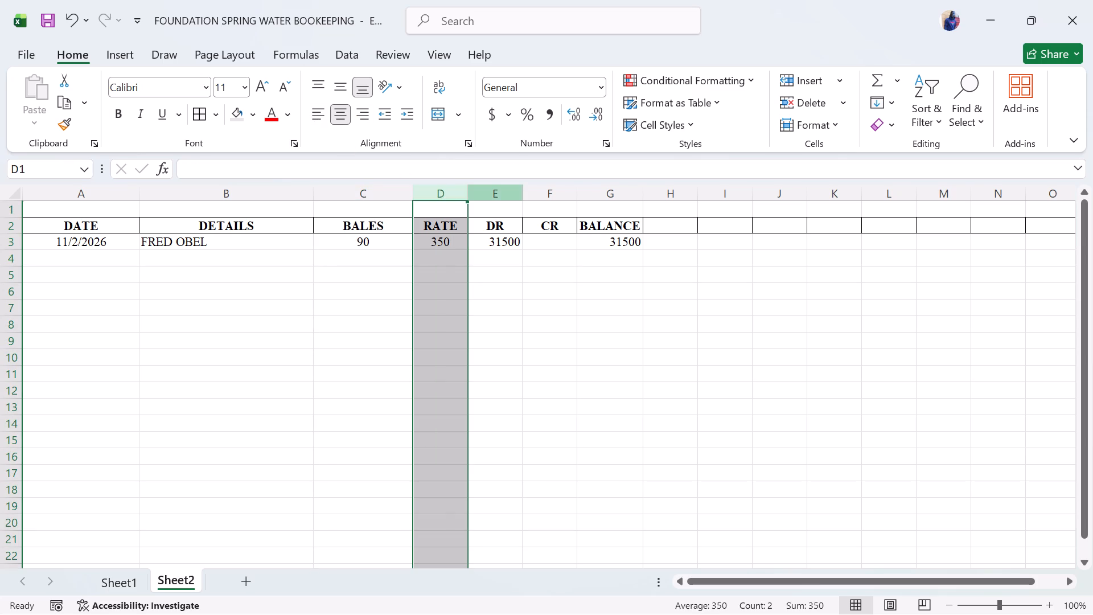
click(494, 196)
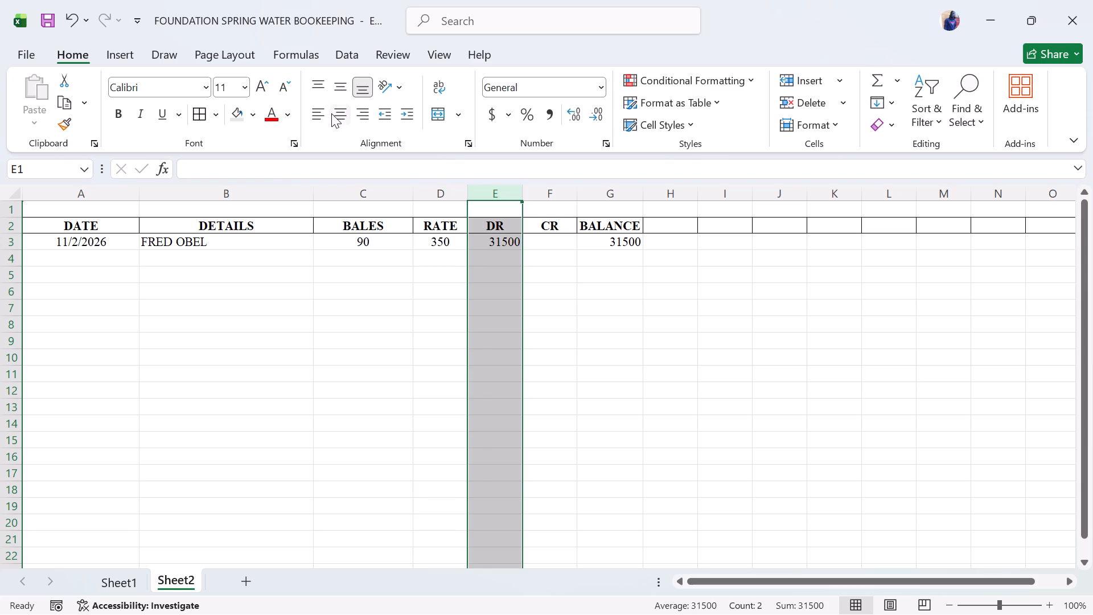
click(339, 112)
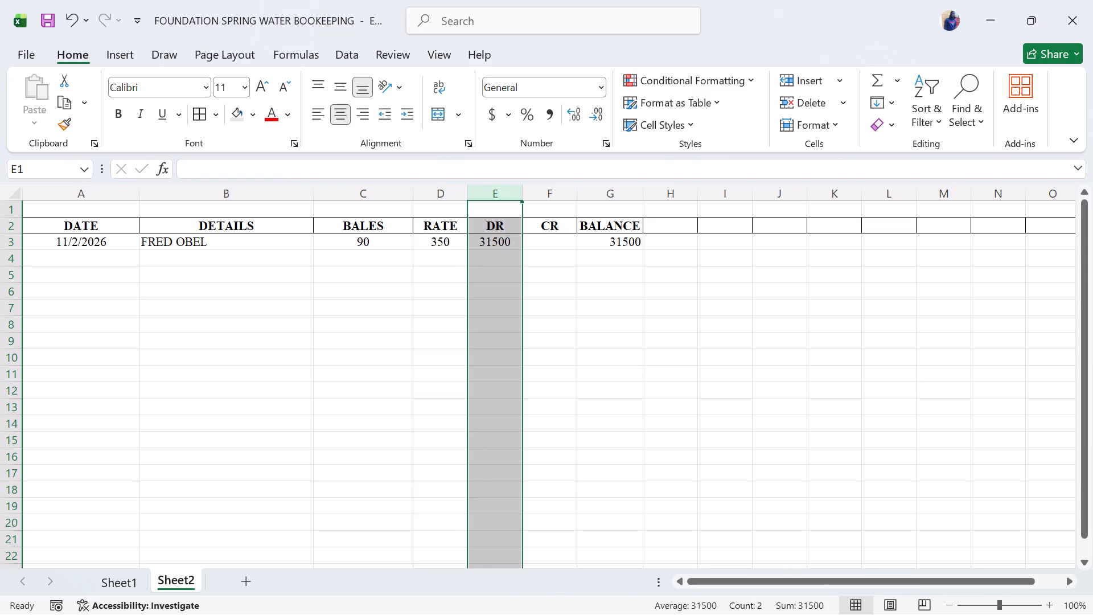
Select the range D2:G21, from the RATE header down to row 21 of the BALANCE column.
click(558, 223)
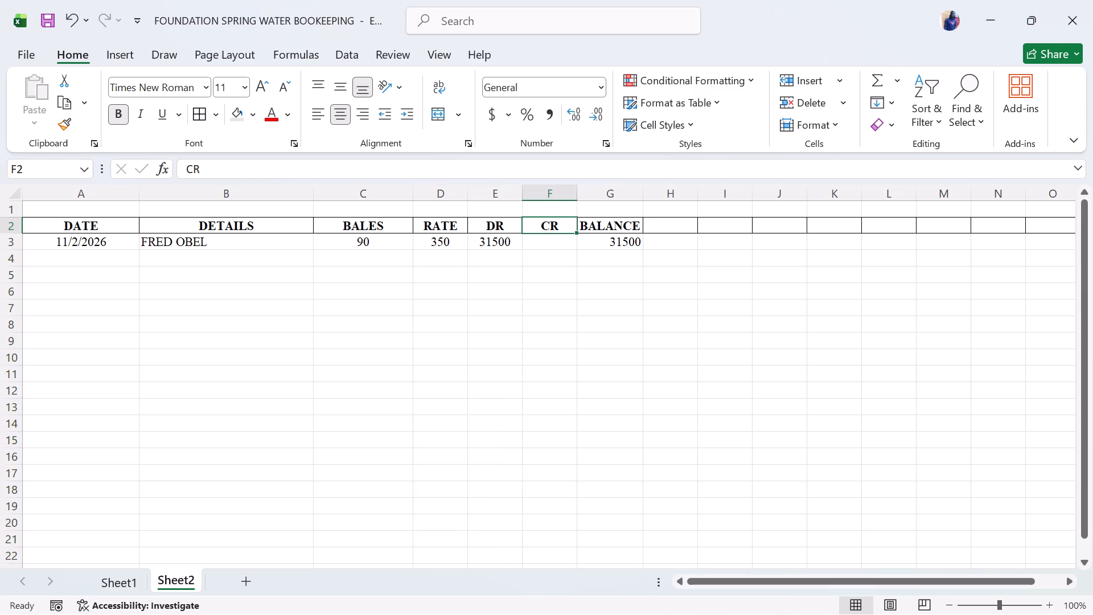
drag(429, 224, 631, 504)
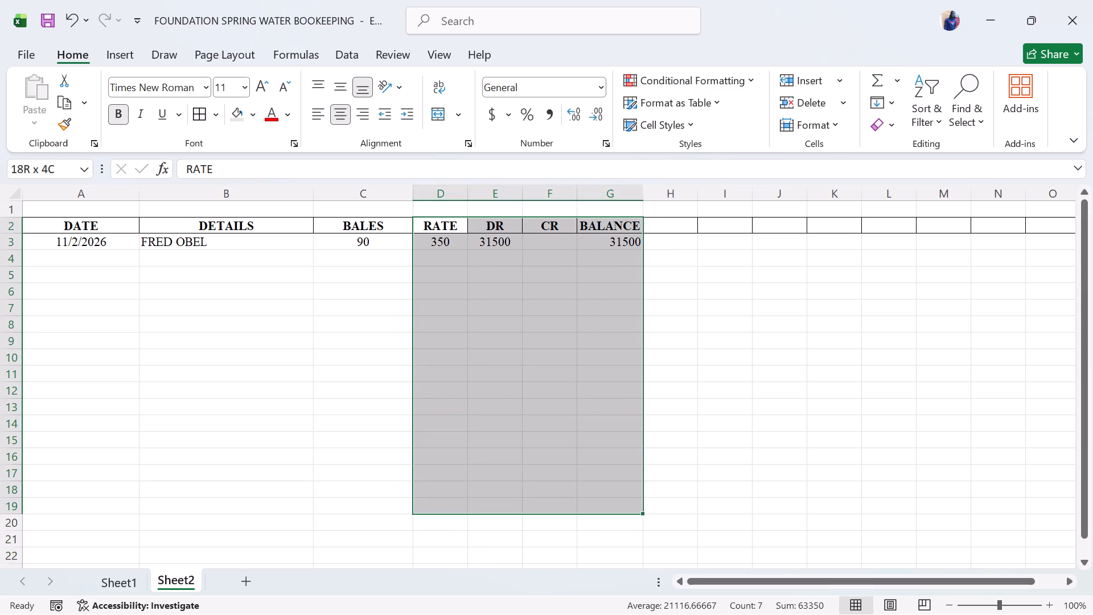
drag(631, 504, 628, 518)
drag(628, 518, 629, 538)
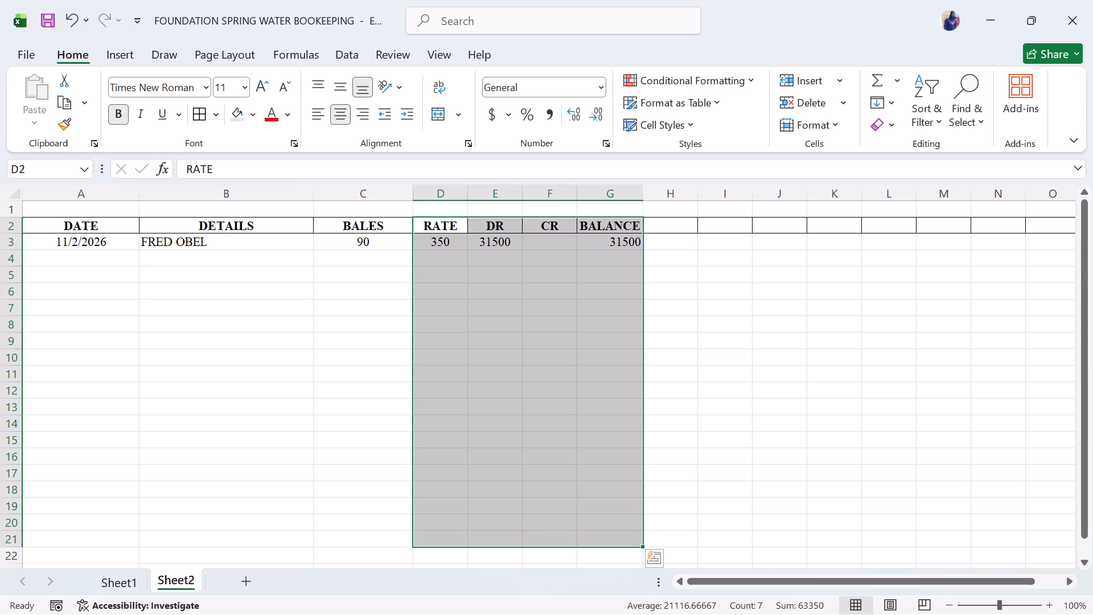
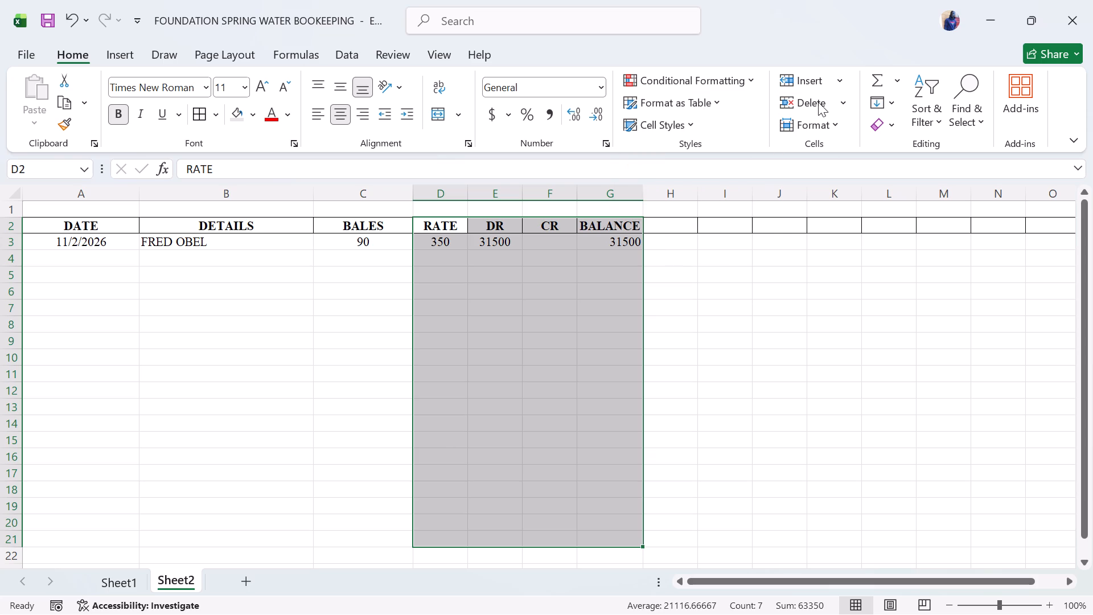
Apply the Accounting number format with the KES currency symbol and 2 decimal places to the range D2:G21.
click(508, 120)
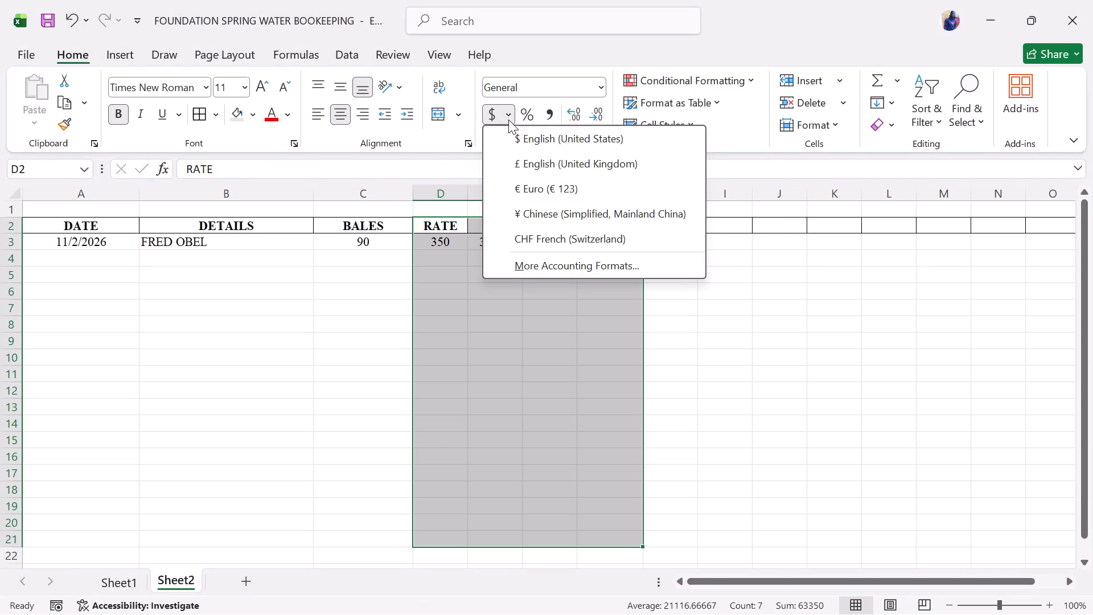
scroll(575, 218, down, 1)
click(586, 261)
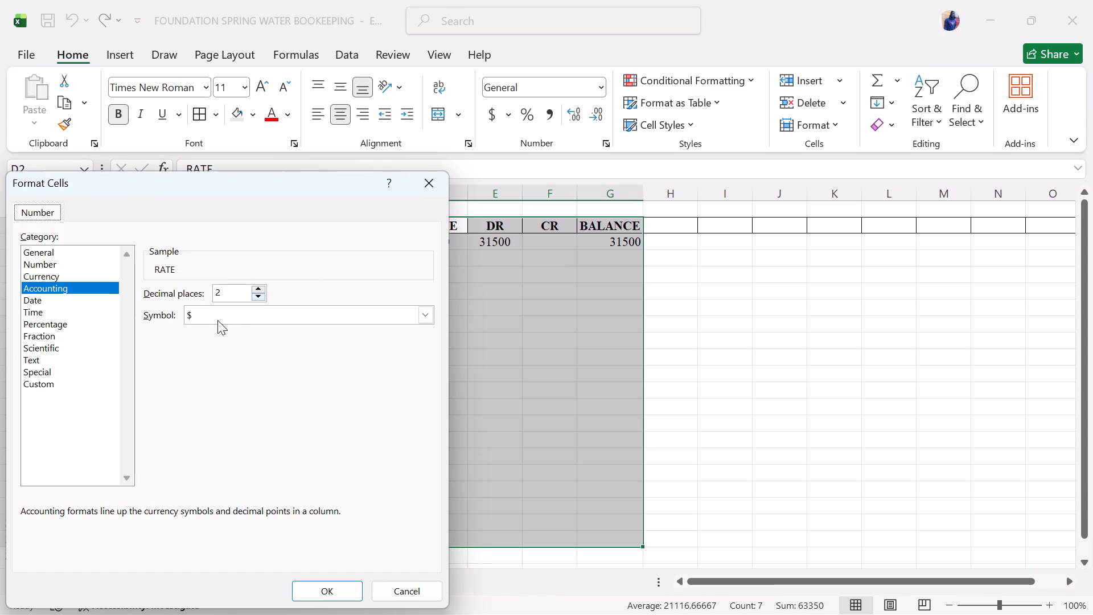
click(249, 317)
scroll(268, 423, down, 2)
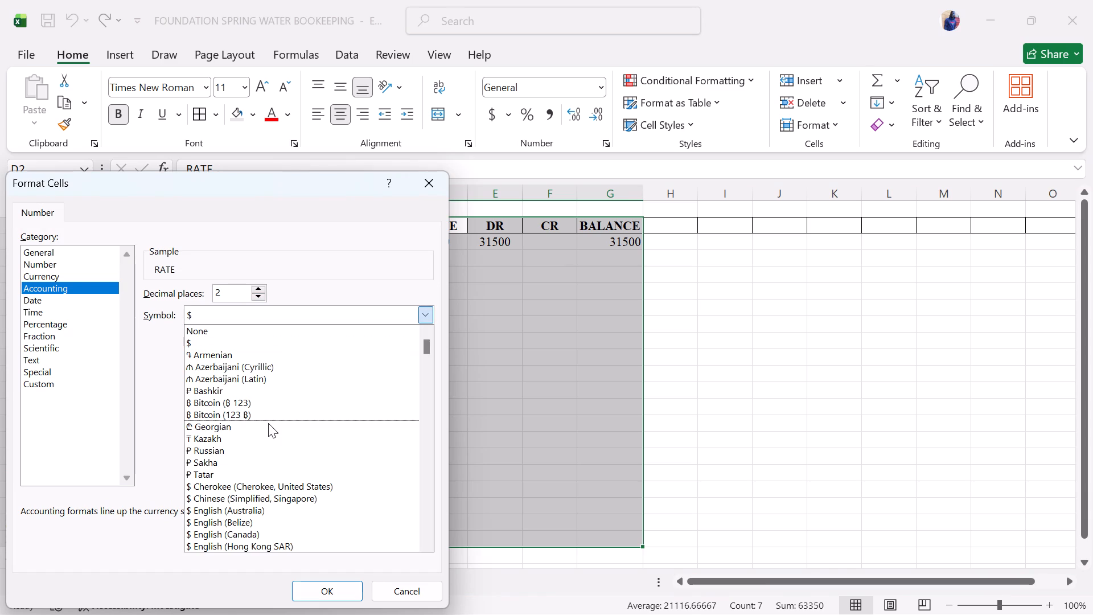
scroll(268, 423, down, 2)
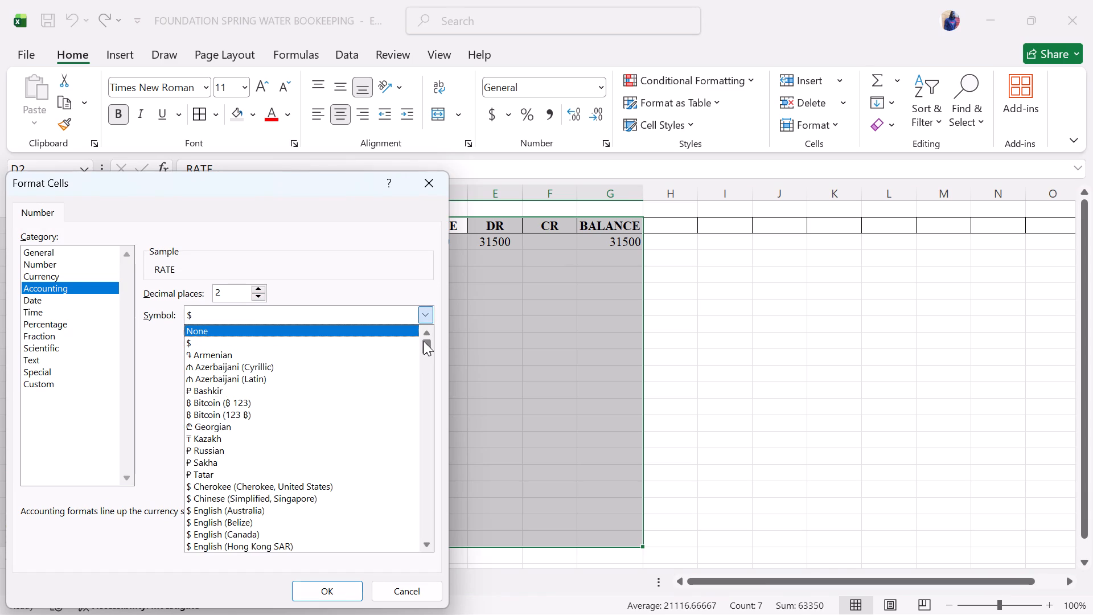
drag(424, 341, 410, 401)
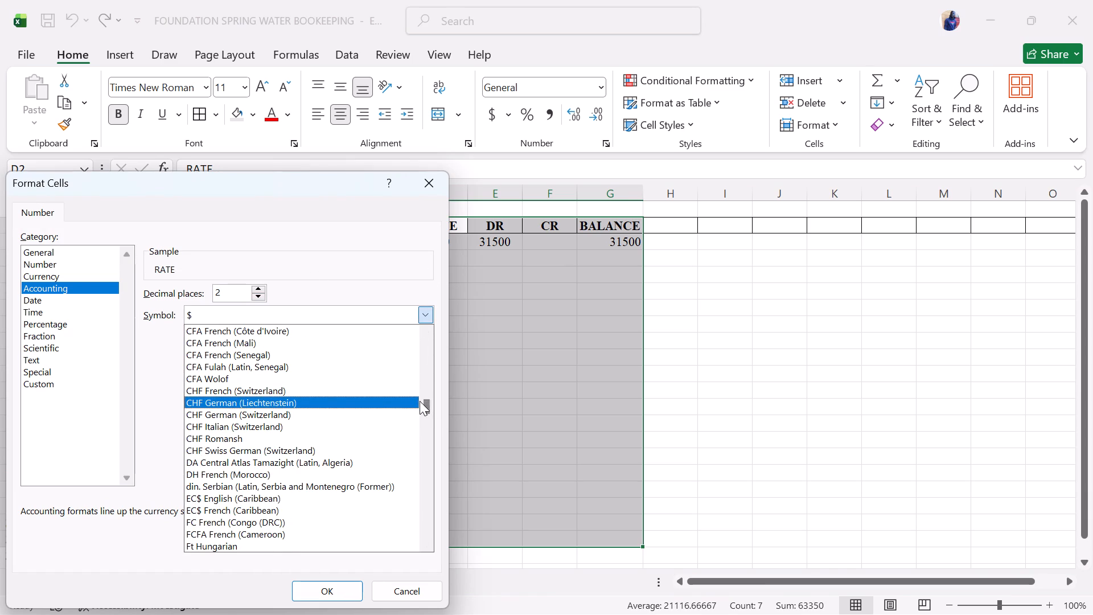
drag(425, 407, 418, 405)
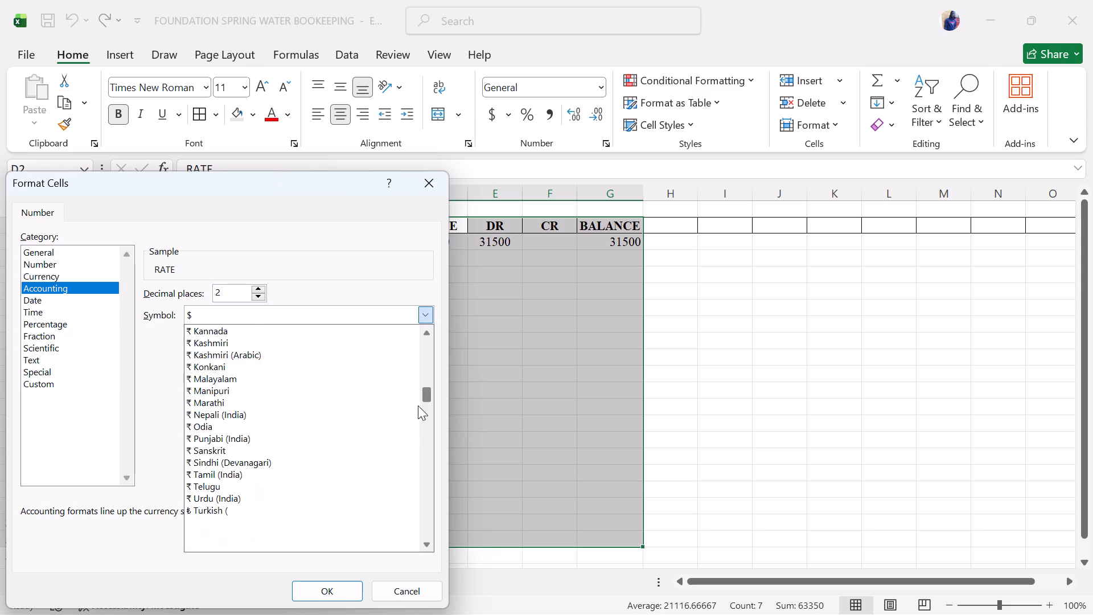
drag(418, 405, 422, 433)
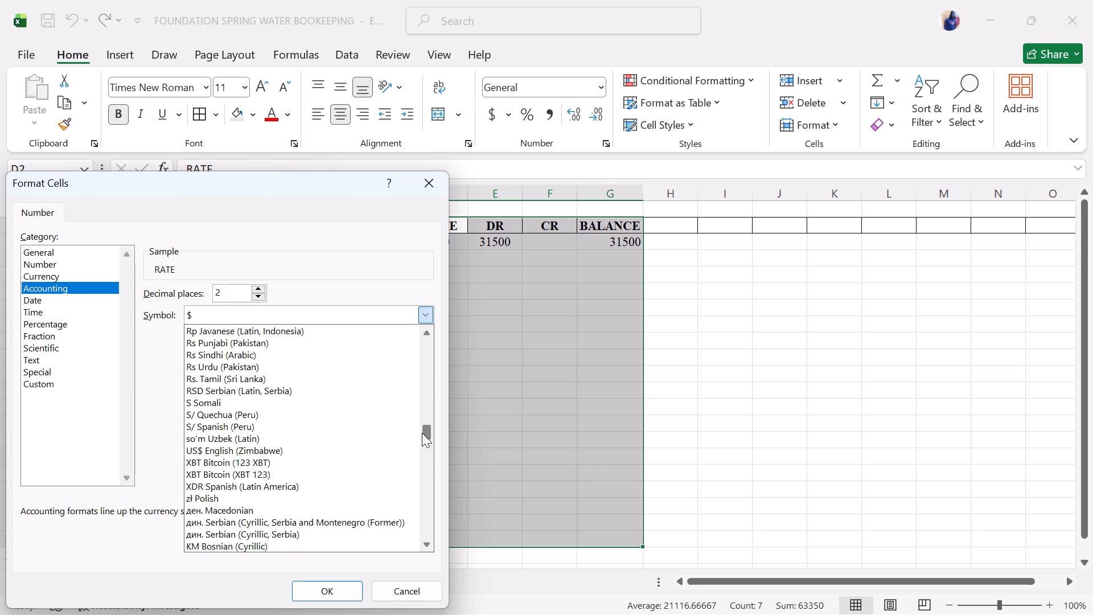
drag(422, 433, 428, 493)
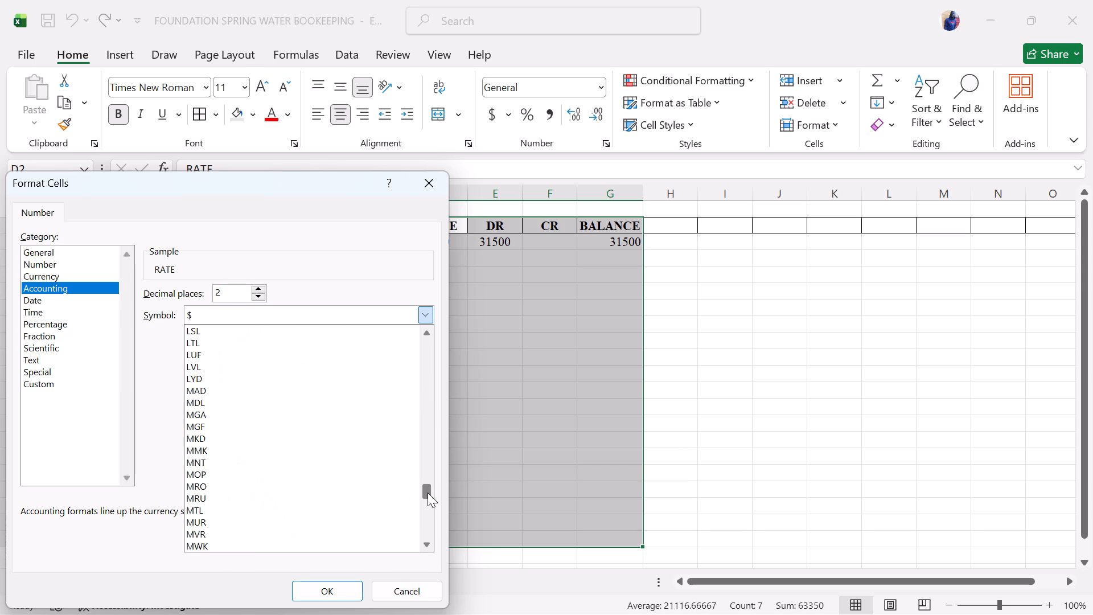
drag(428, 493, 432, 516)
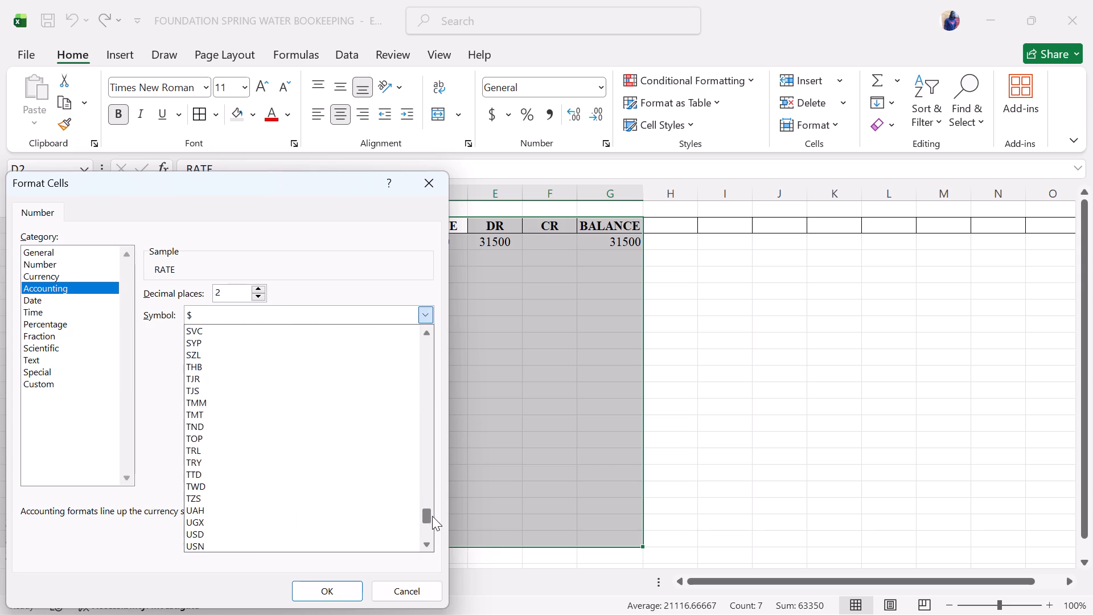
drag(432, 516, 434, 535)
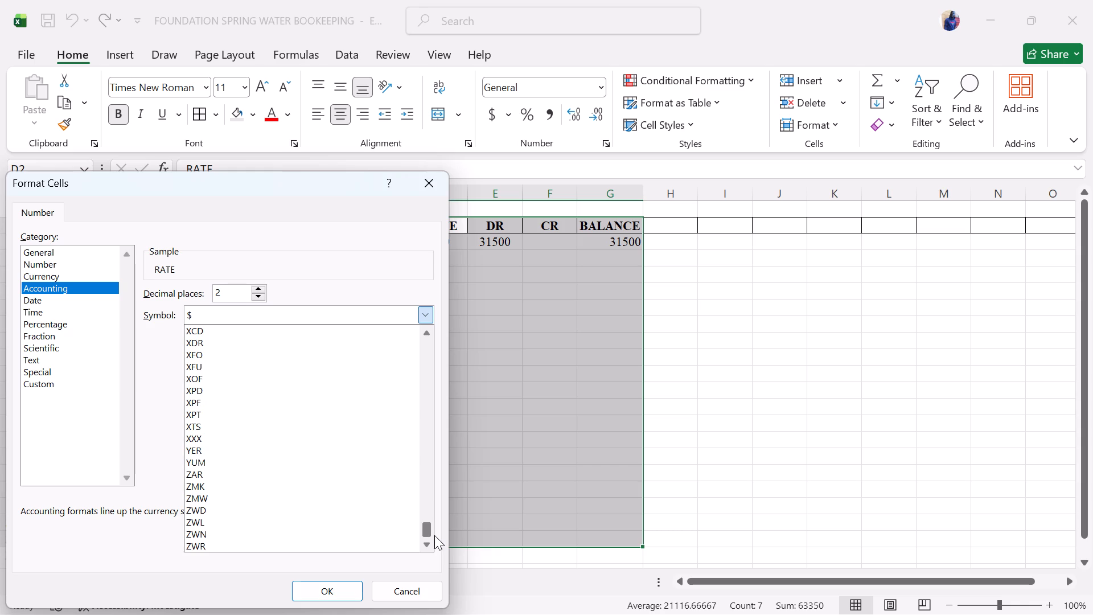
drag(434, 535, 434, 514)
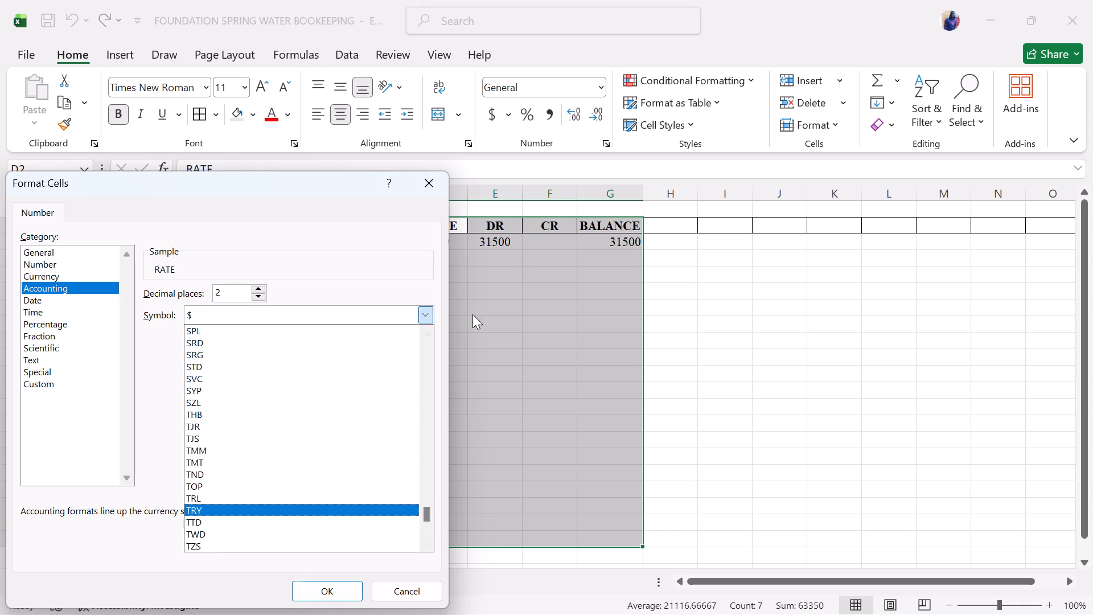
double_click(426, 335)
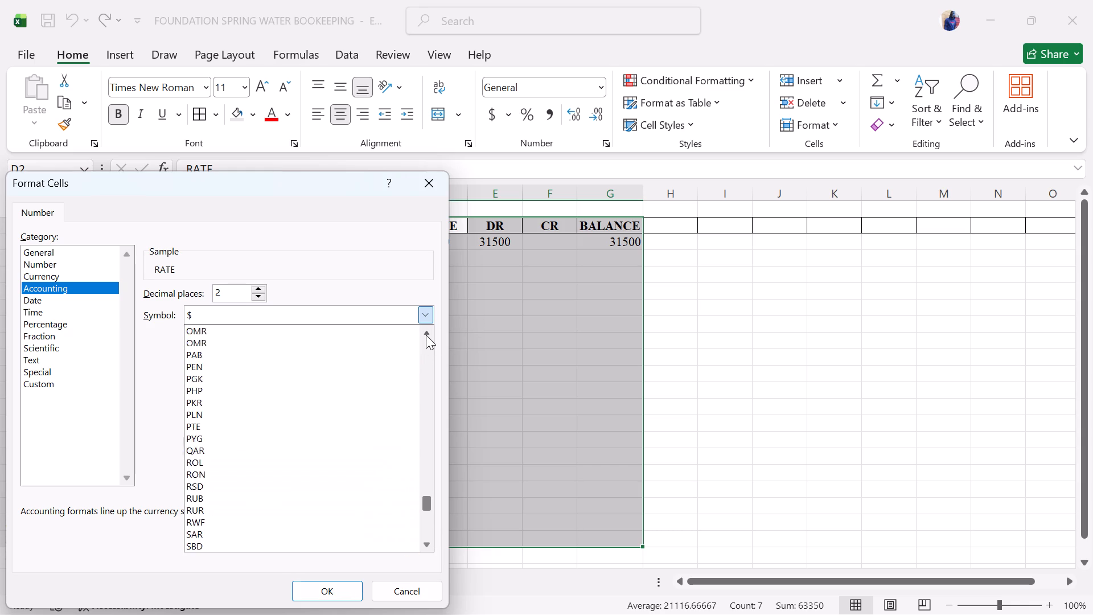
click(426, 335)
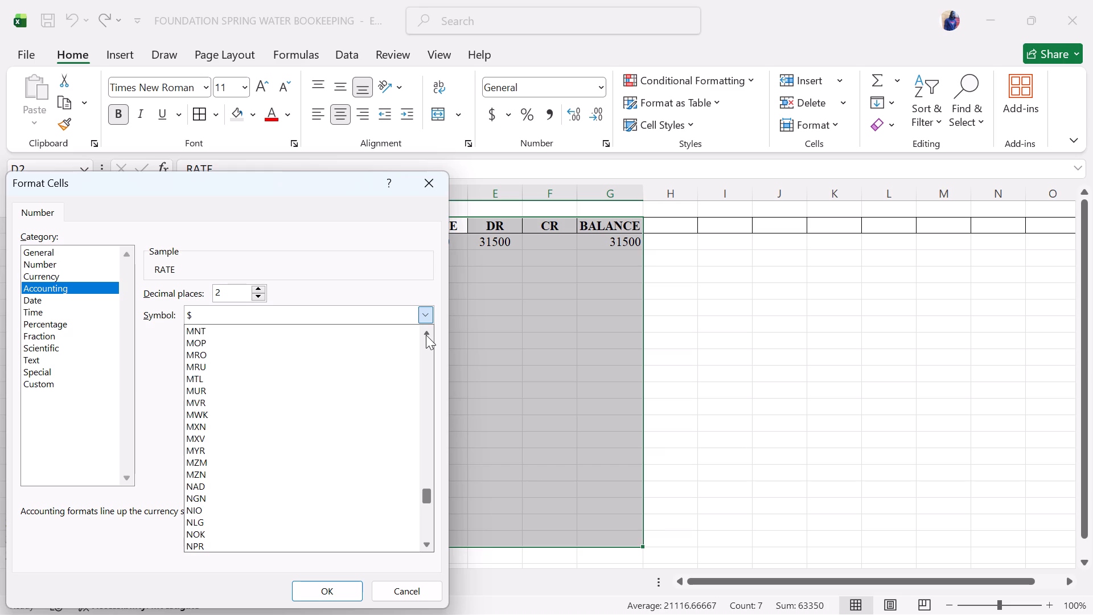
click(426, 335)
click(426, 335)
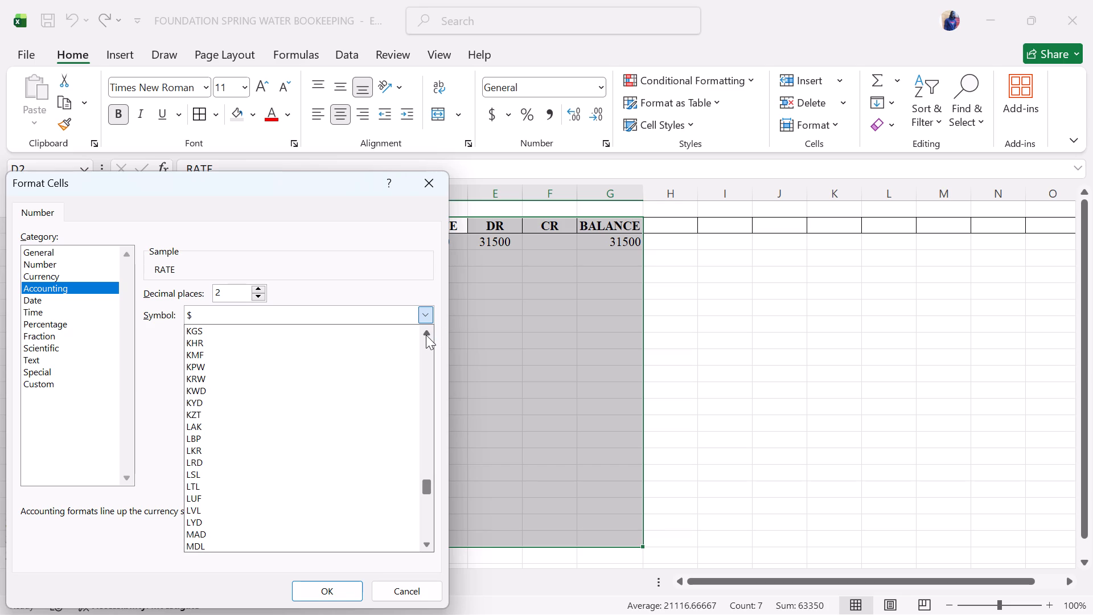
click(426, 335)
click(278, 327)
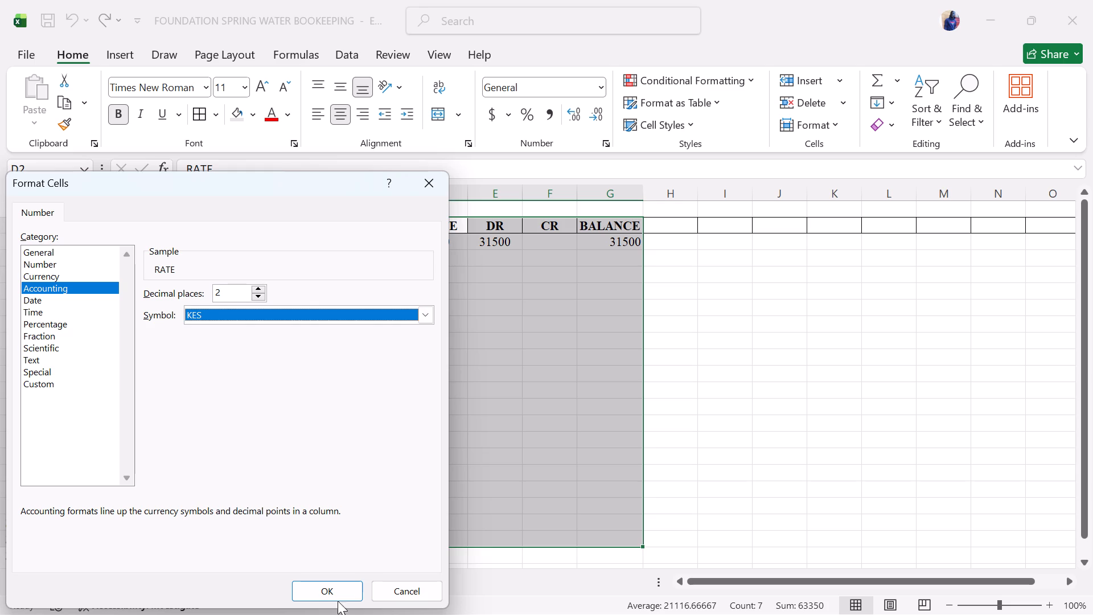
click(336, 581)
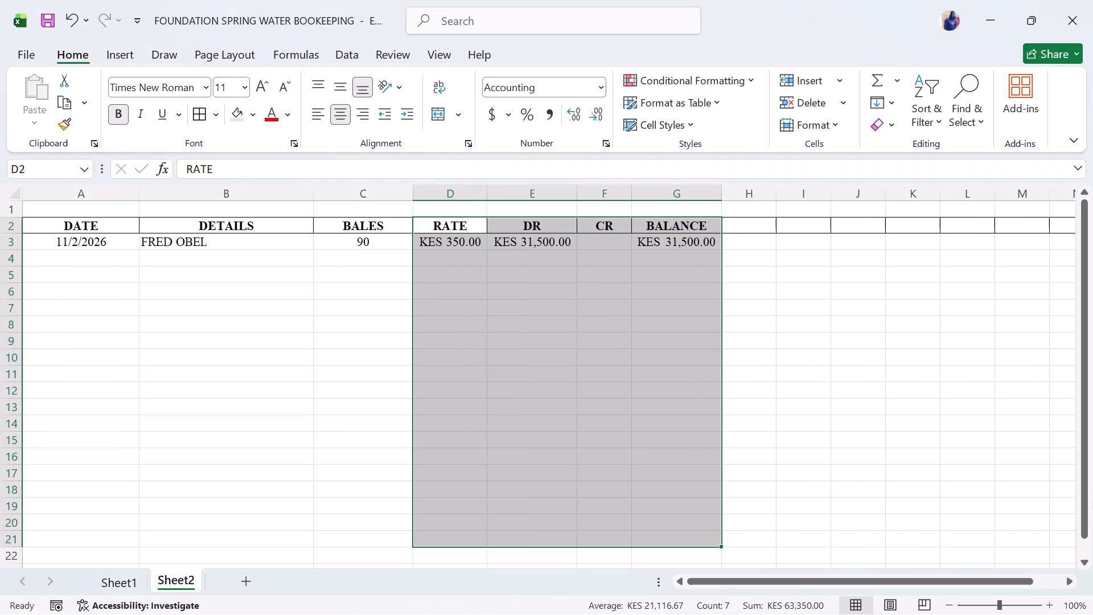
click(552, 356)
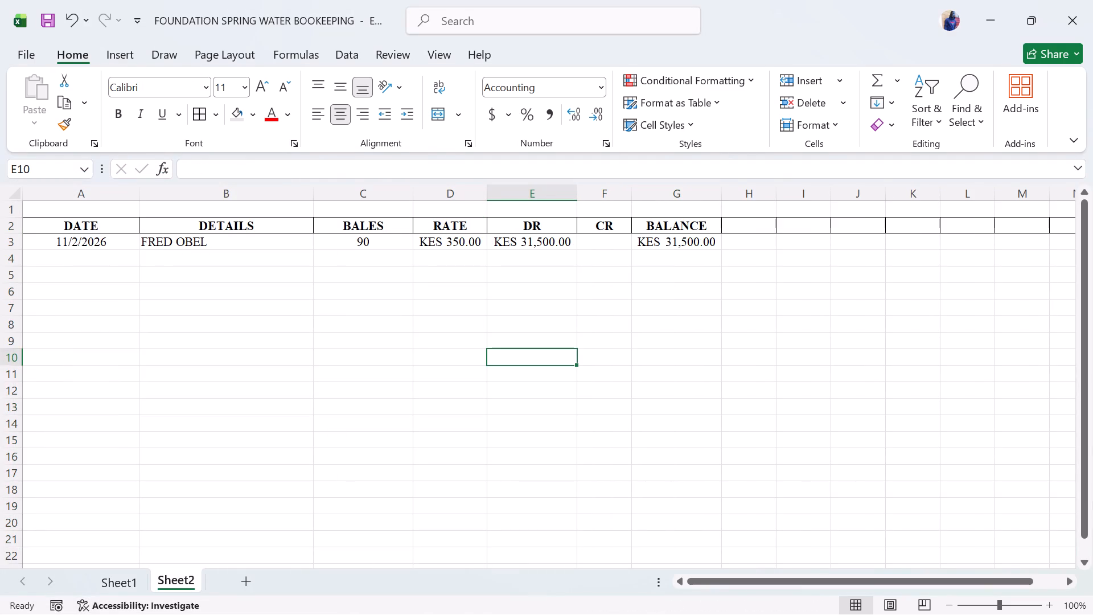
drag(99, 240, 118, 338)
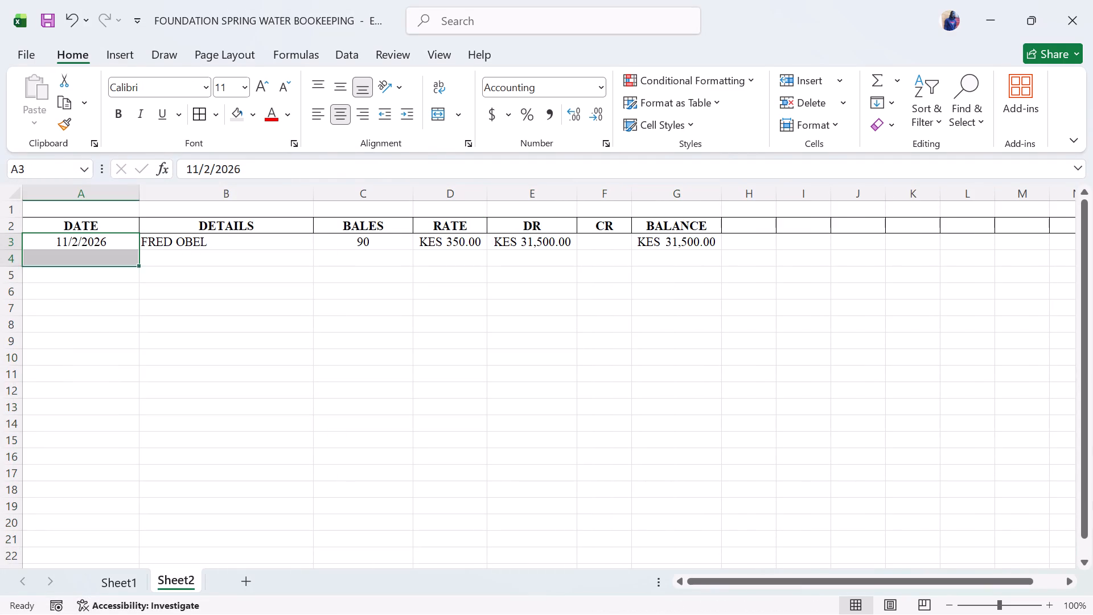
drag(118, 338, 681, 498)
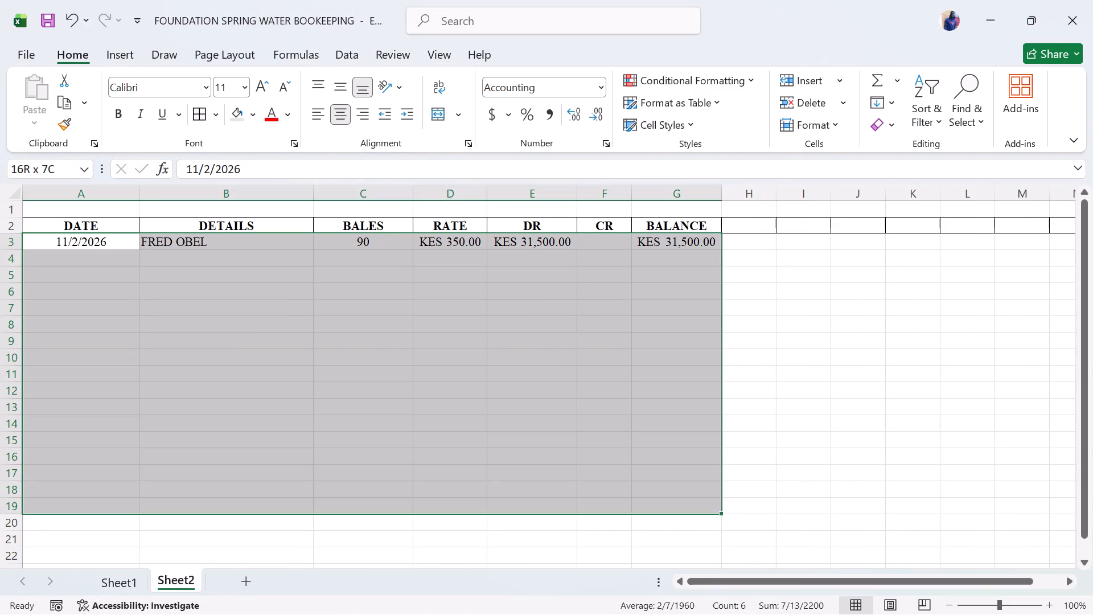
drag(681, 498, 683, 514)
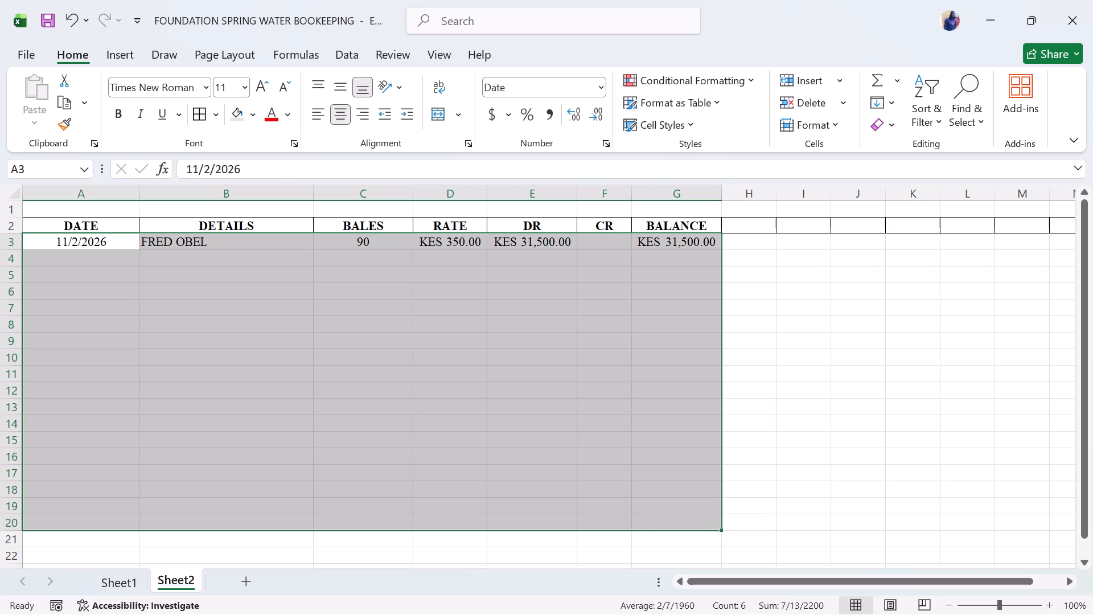
Add a right border to the DATE column from its header A2 down to A17.
click(120, 224)
click(120, 224)
drag(120, 224, 120, 229)
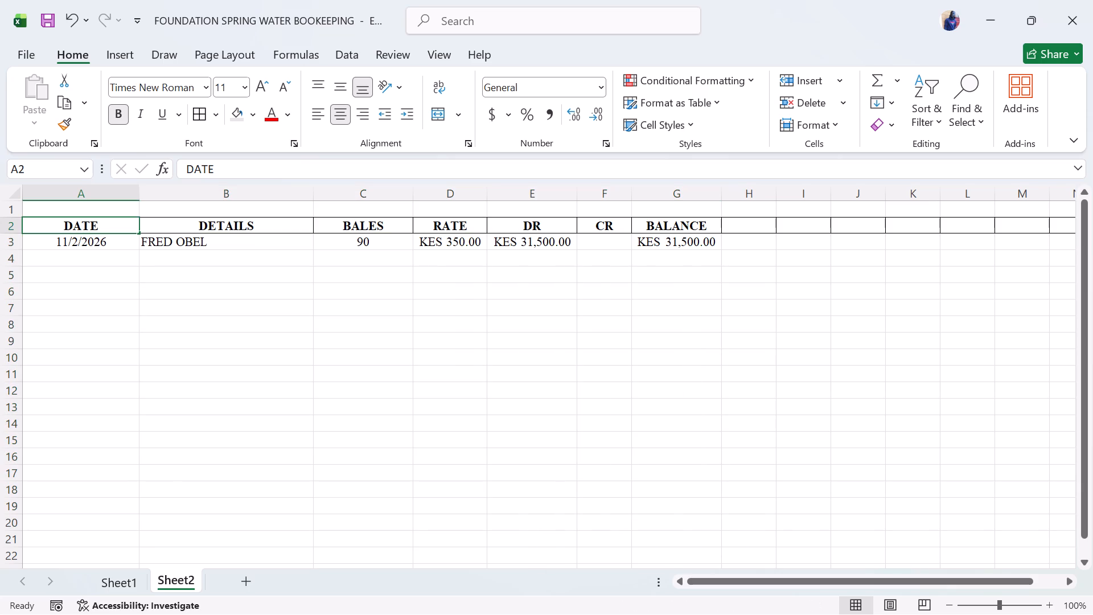
drag(120, 229, 128, 263)
click(128, 263)
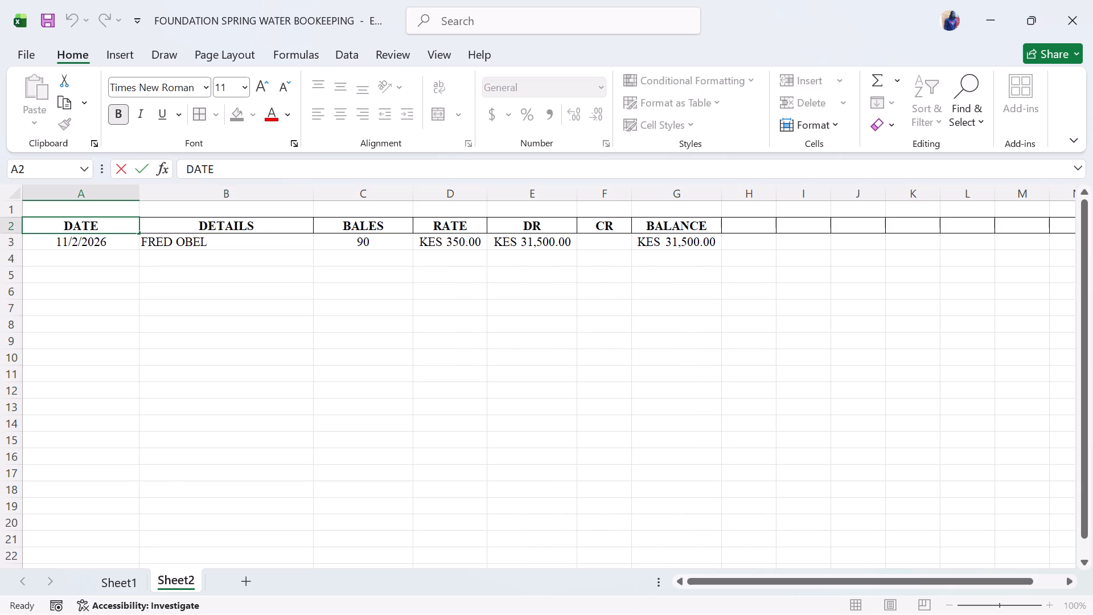
drag(127, 229, 128, 446)
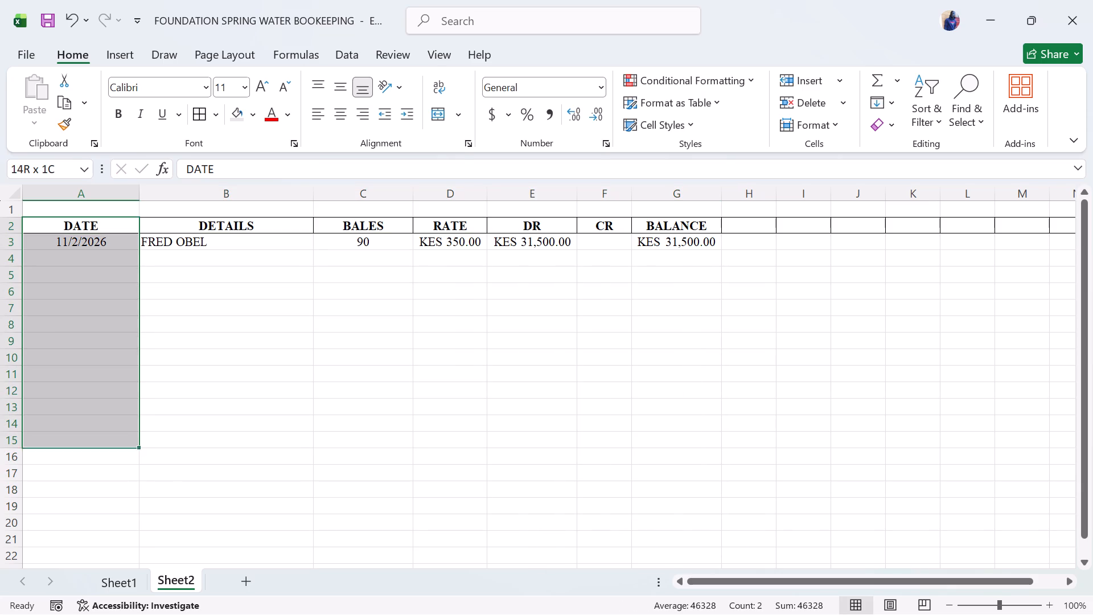
drag(128, 446, 132, 478)
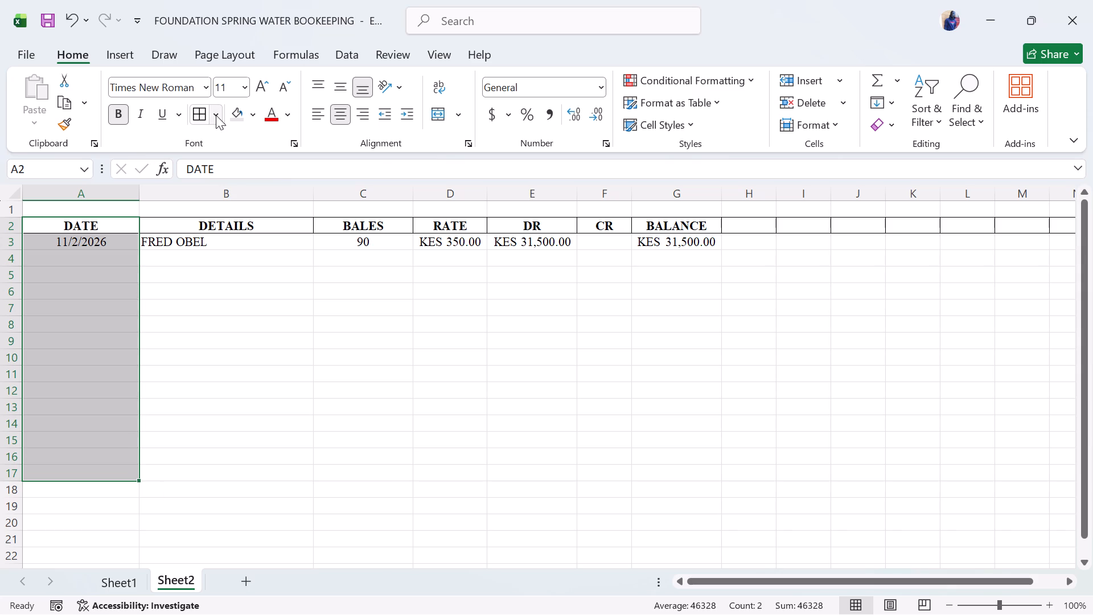
click(216, 115)
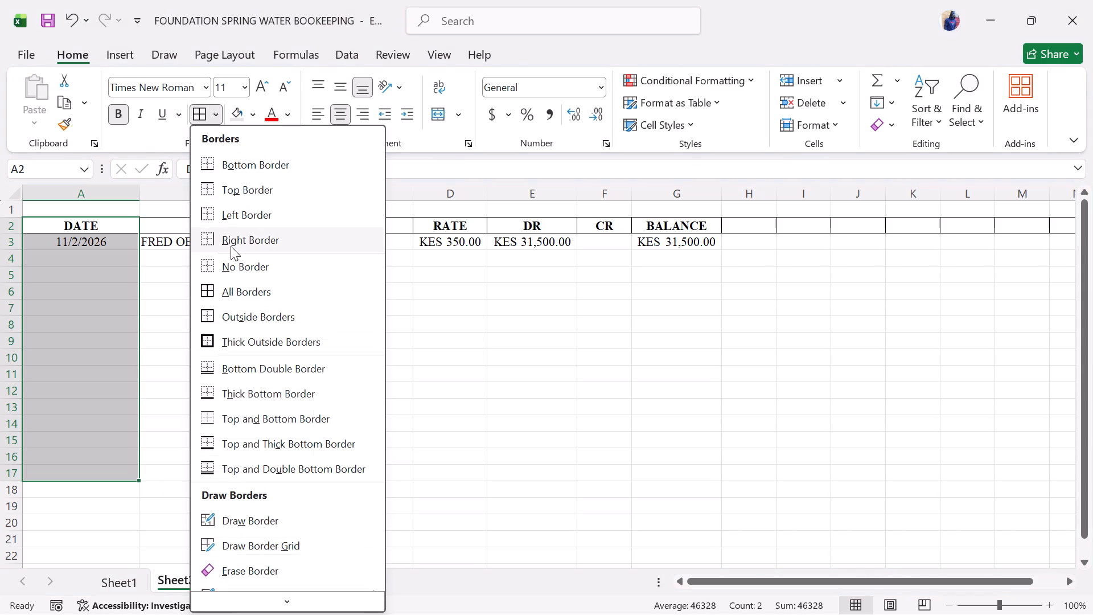
click(231, 246)
double_click(231, 246)
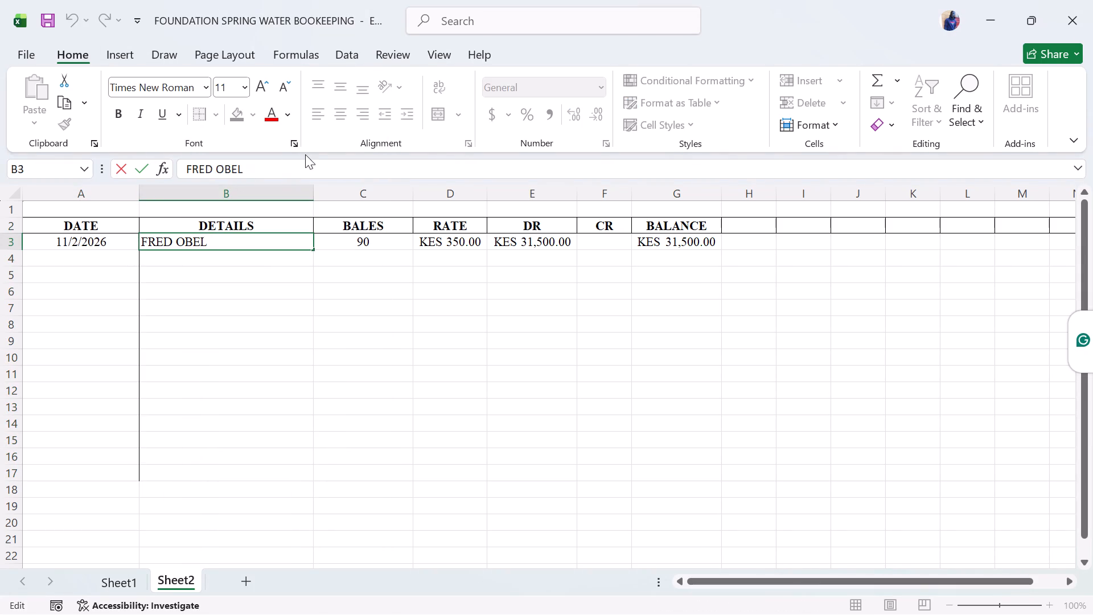
click(372, 228)
click(290, 252)
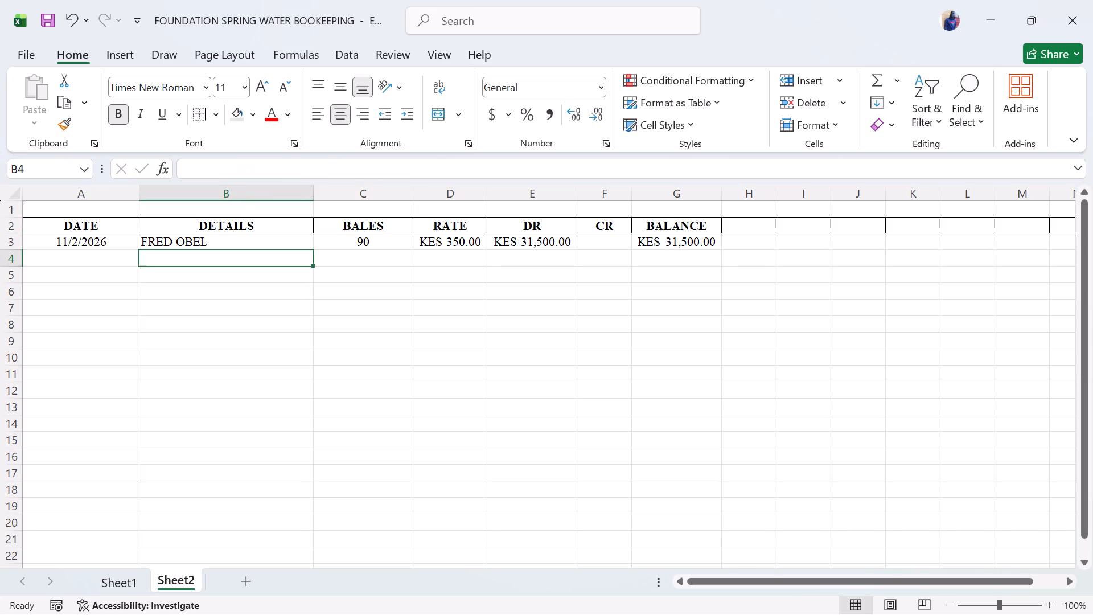
Centre the customer name in cell B3 of the DETAILS column.
click(291, 245)
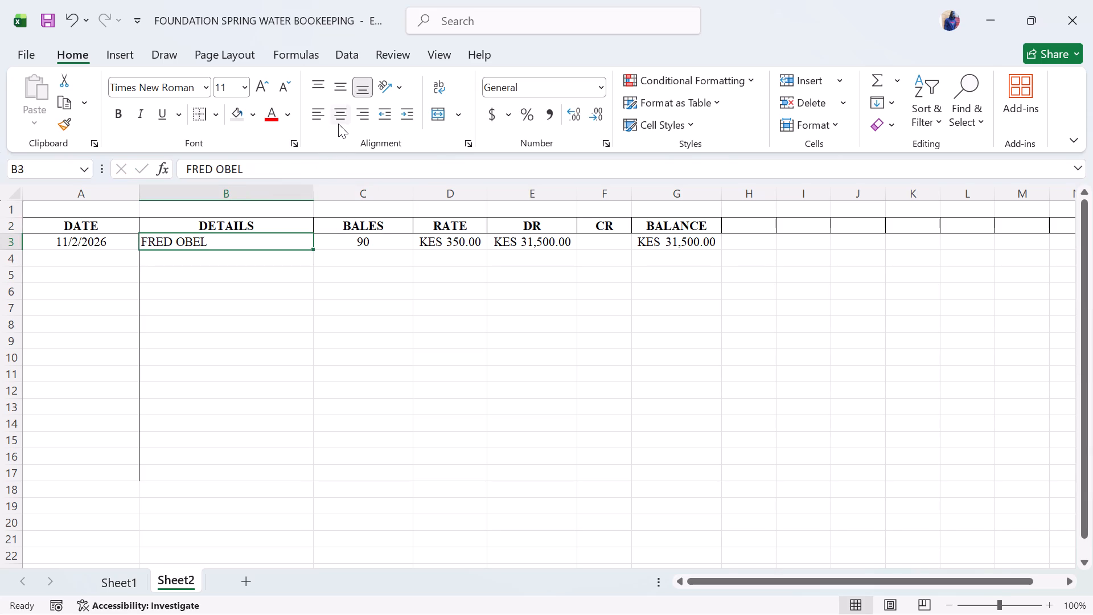
click(338, 124)
Add a right border to the DETAILS column from its header B2 down to B17.
click(347, 229)
drag(347, 229, 348, 362)
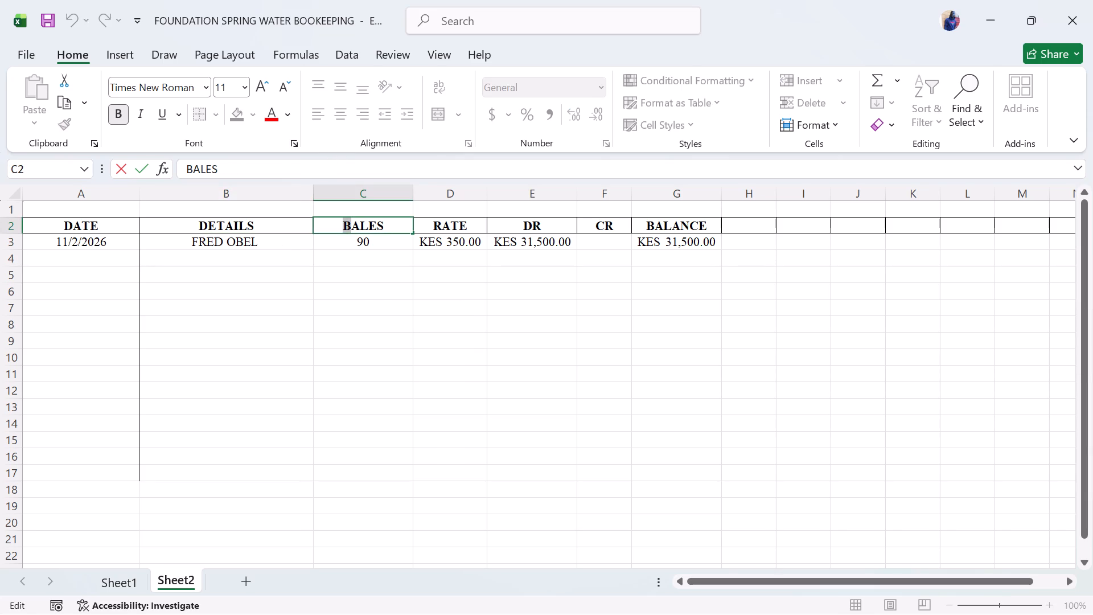
click(280, 227)
drag(280, 227, 287, 388)
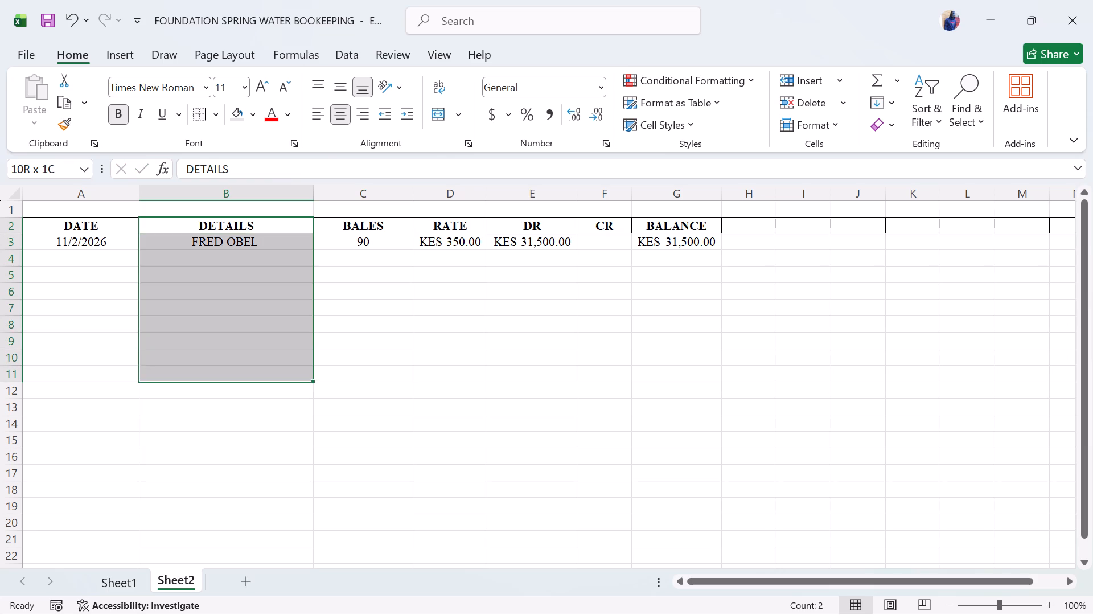
drag(287, 388, 277, 472)
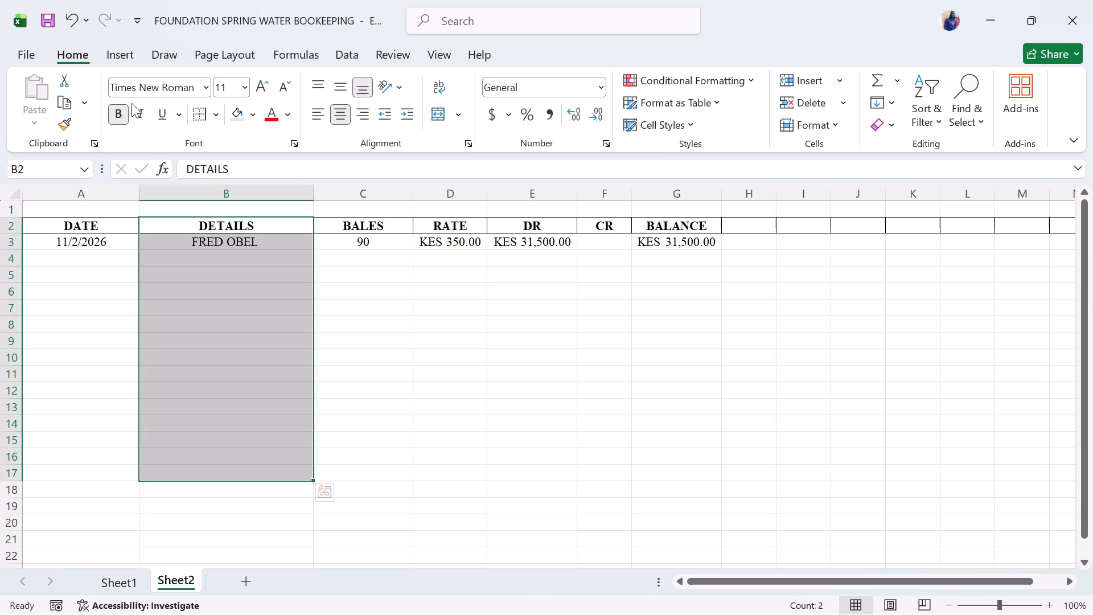
click(200, 113)
Add a right border to the BALES column from its header C2 down to C17.
click(359, 229)
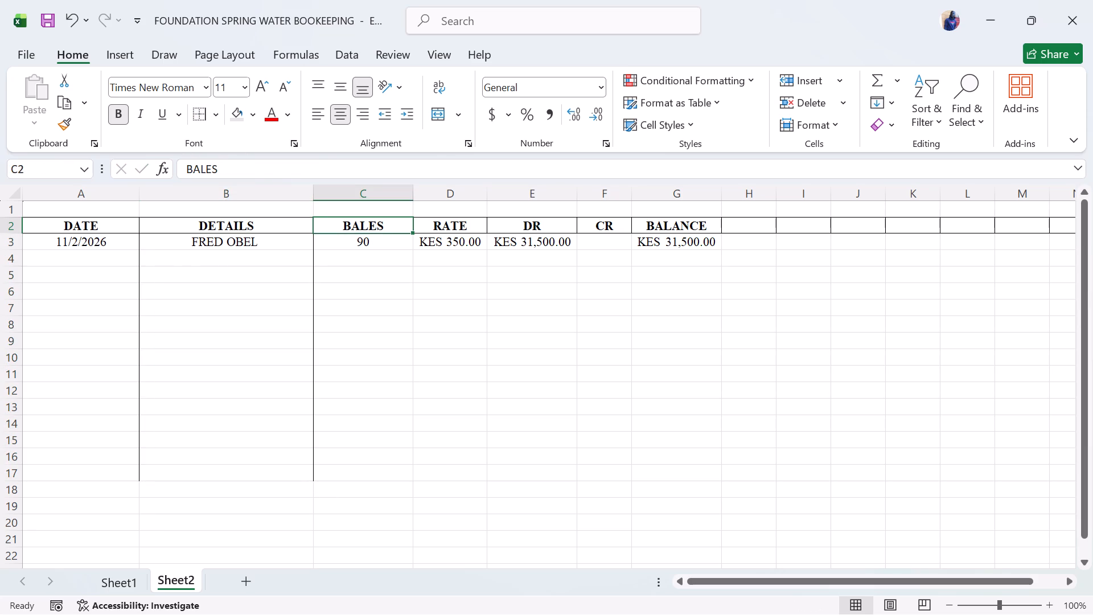
click(364, 219)
drag(388, 230, 391, 411)
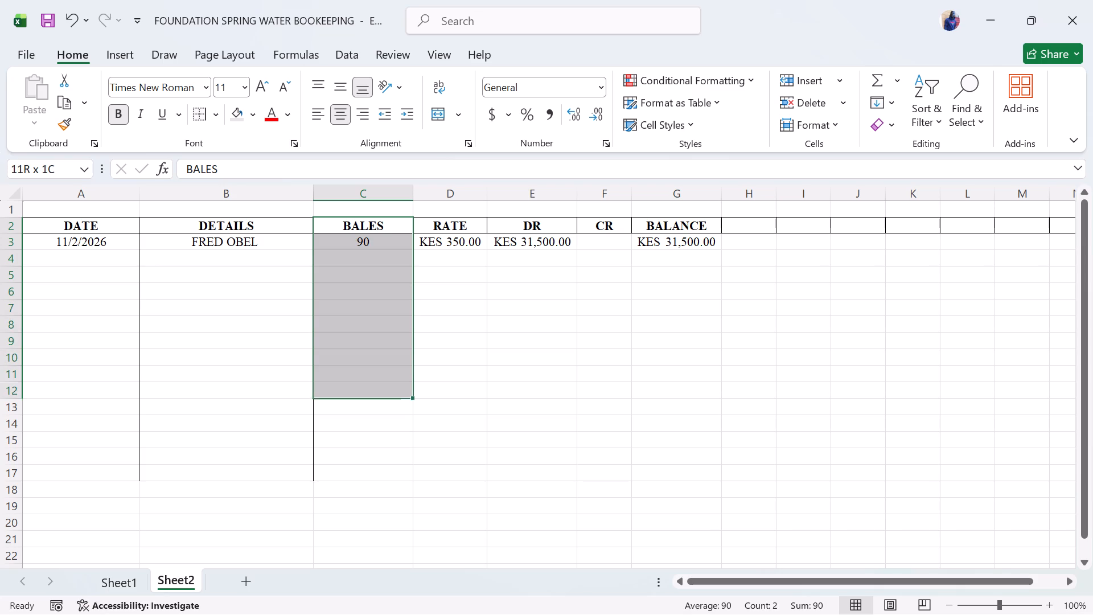
drag(391, 411, 397, 474)
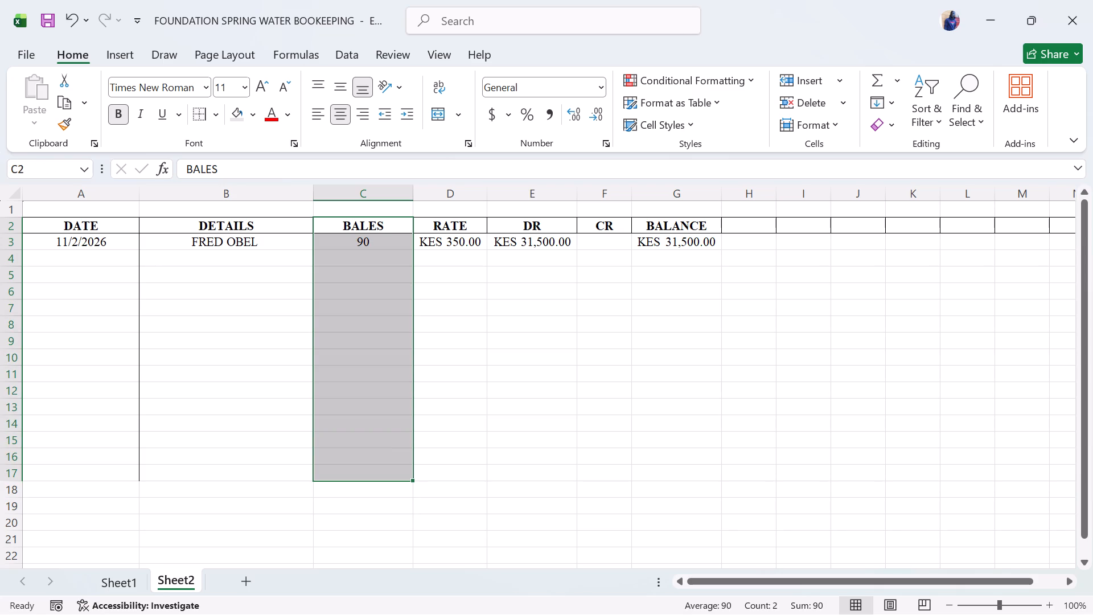
click(203, 114)
Add a right border to each of the RATE, DR and CR columns from the header in row 2 down to row 17.
drag(439, 229, 460, 493)
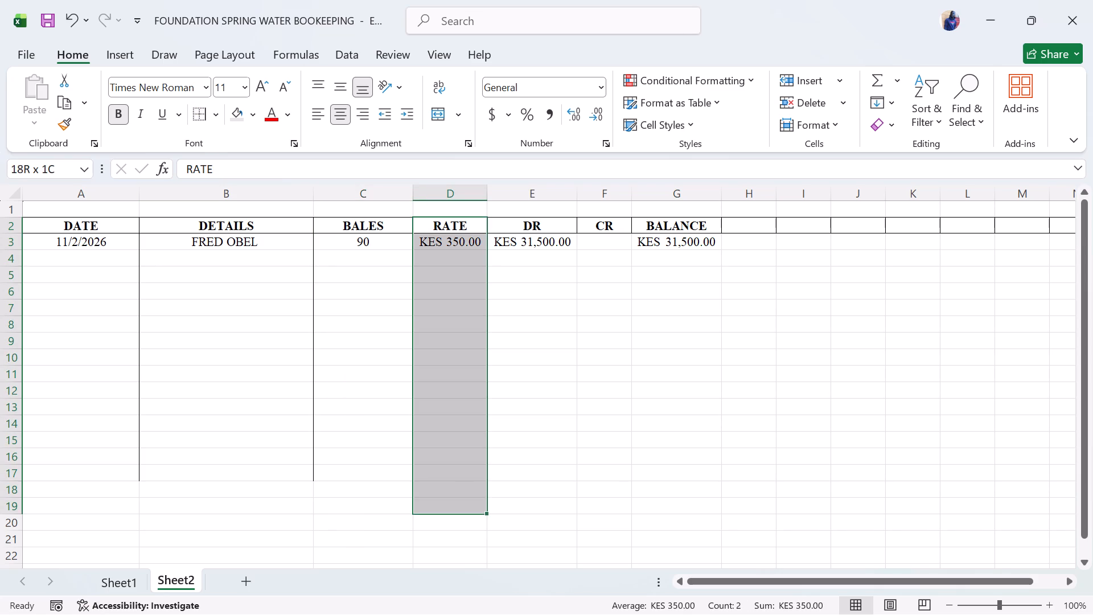
drag(460, 493, 462, 472)
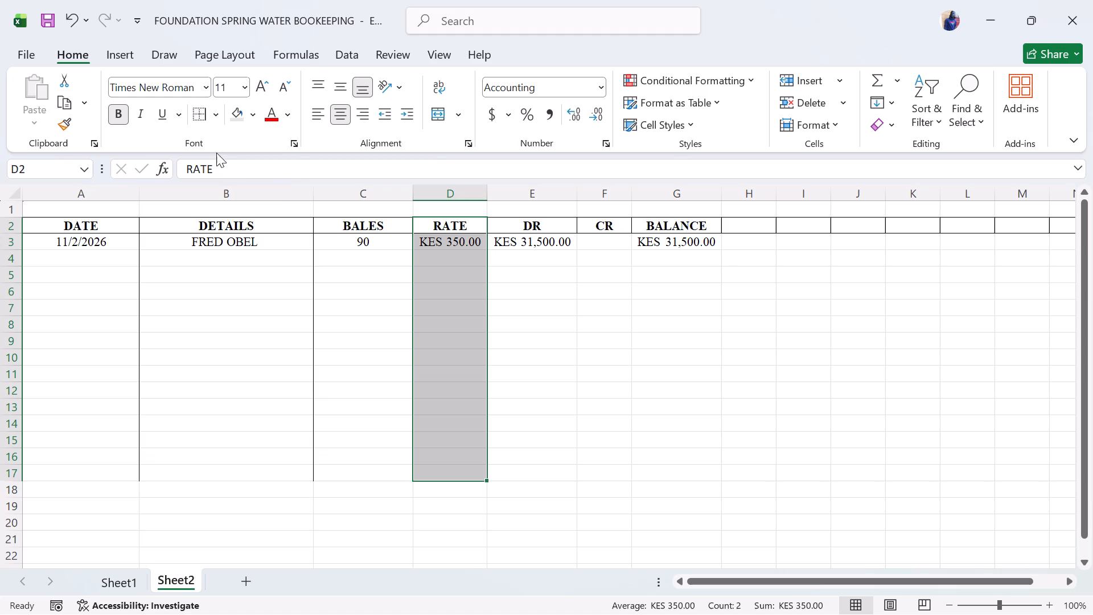
click(194, 116)
drag(539, 225, 556, 478)
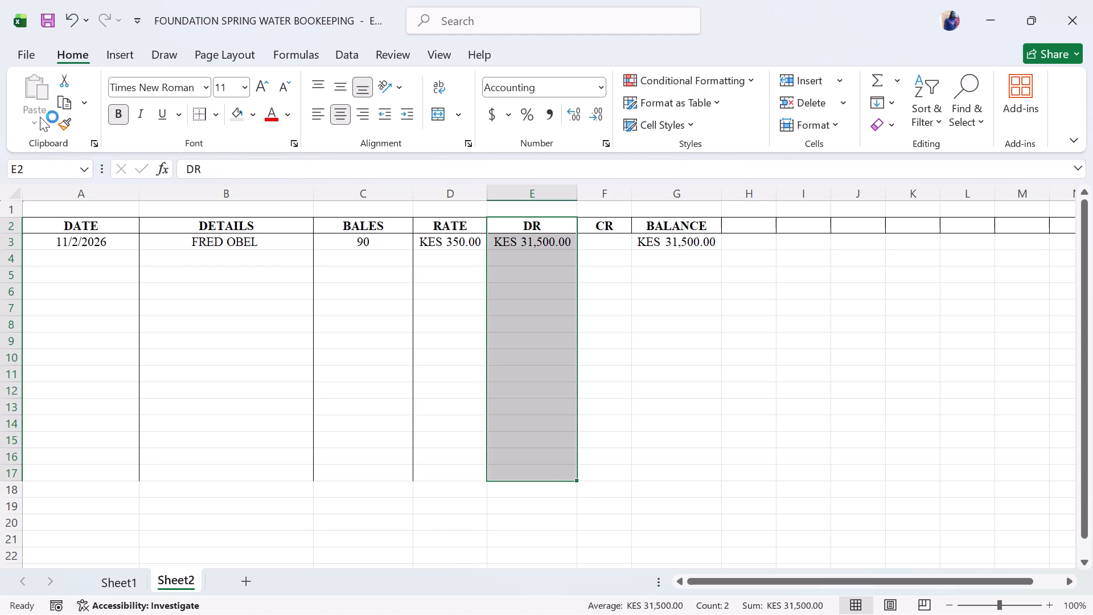
click(194, 109)
drag(600, 227, 623, 467)
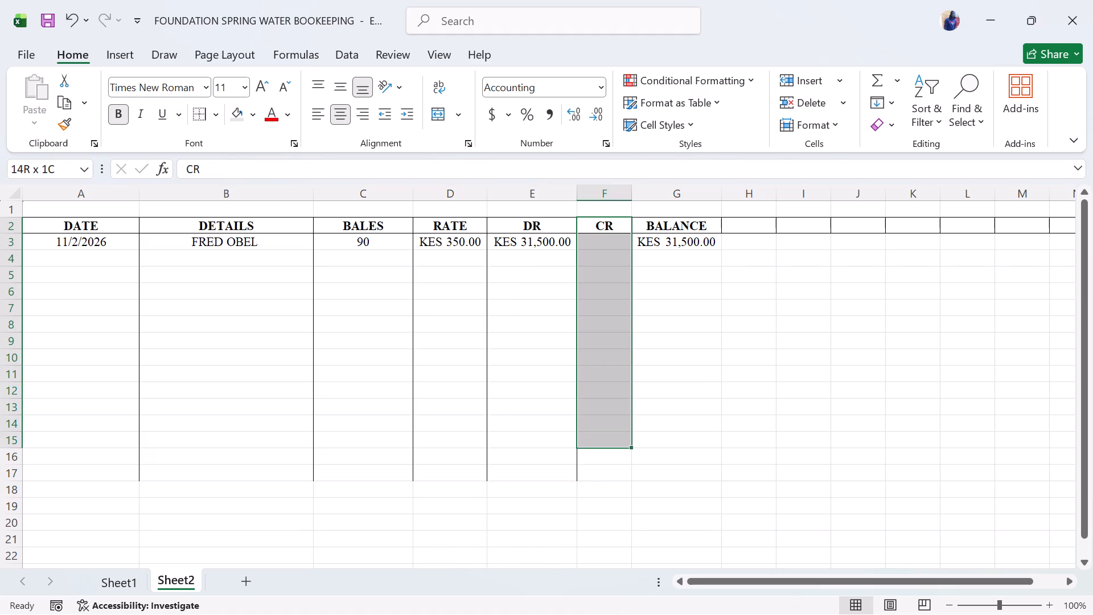
drag(623, 467, 622, 475)
click(195, 105)
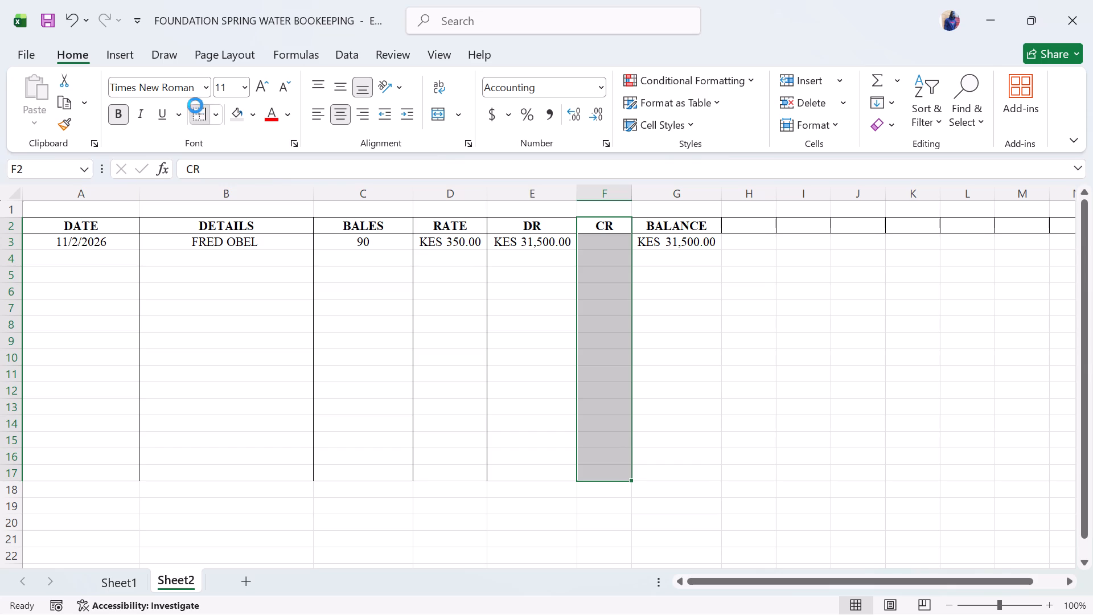
Add a right border to the BALANCE column from its header G2 down to G17.
drag(698, 223, 709, 289)
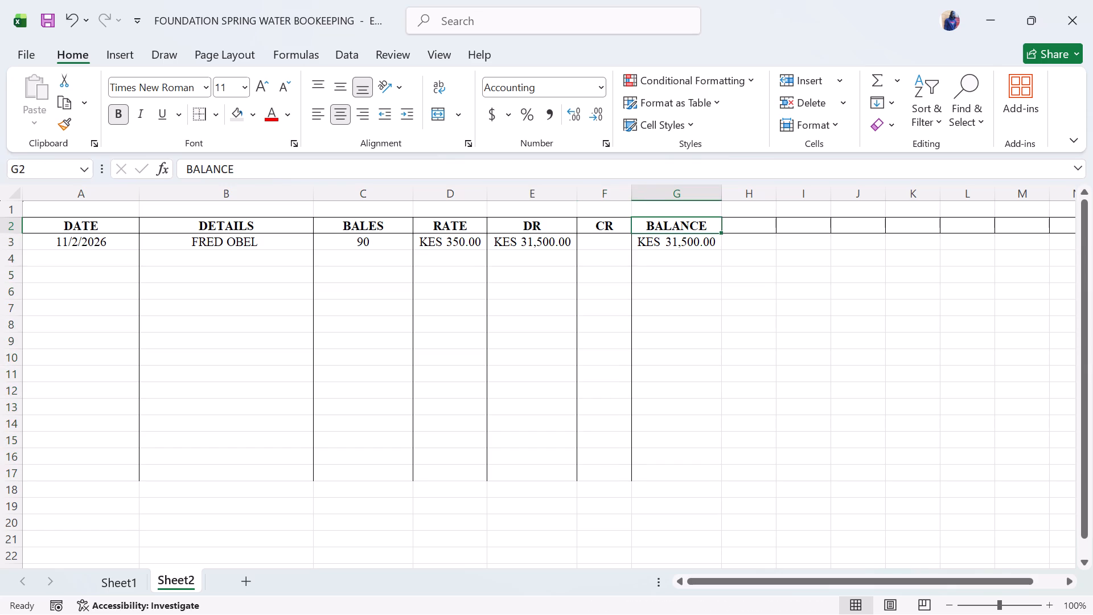
drag(709, 289, 716, 476)
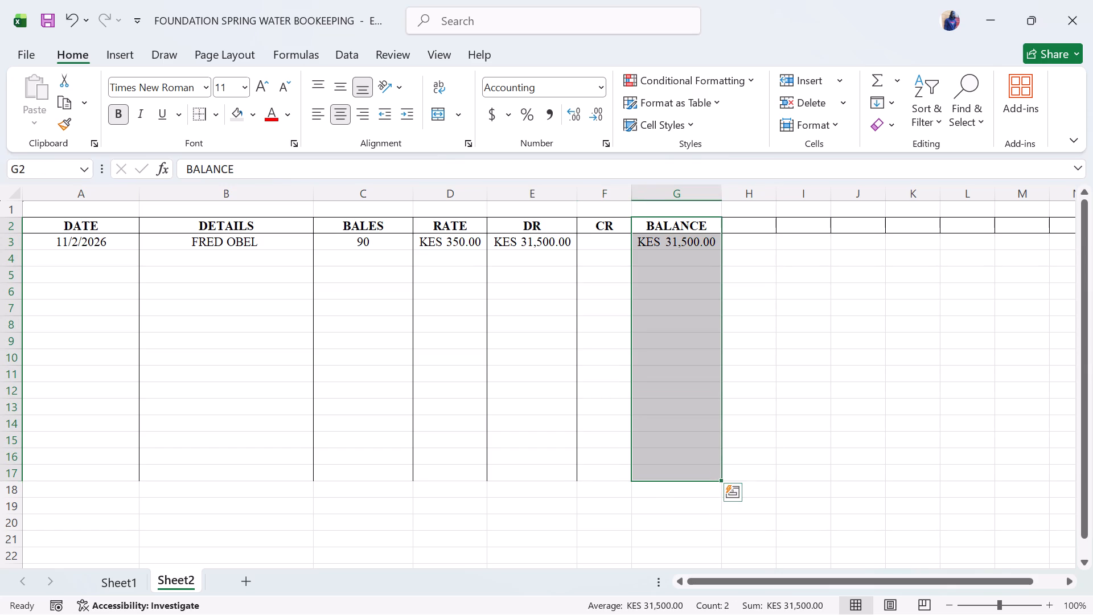
click(200, 121)
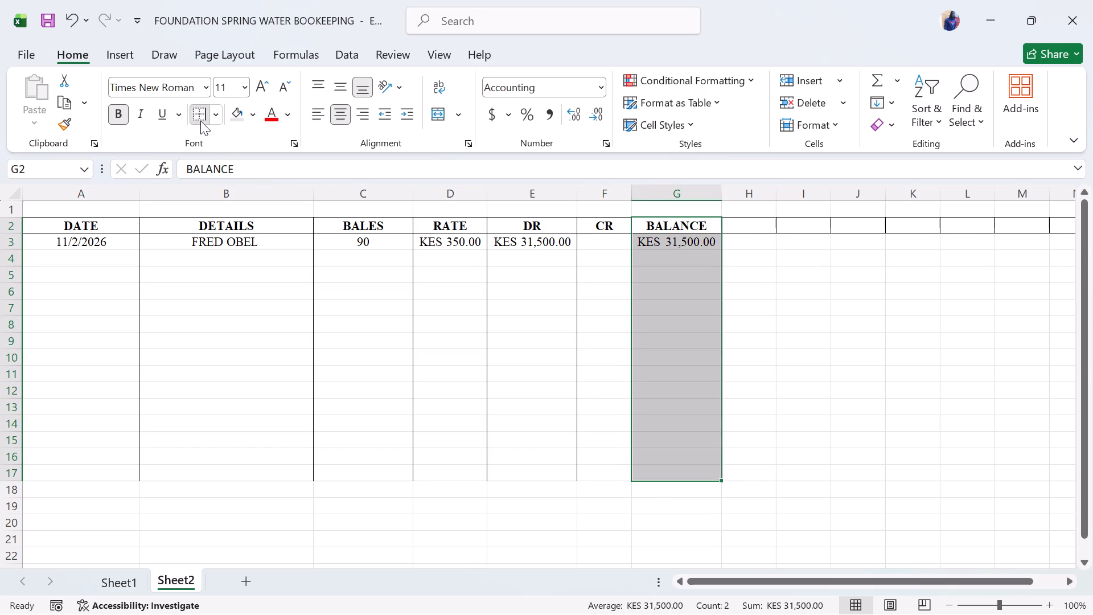
click(591, 384)
click(765, 446)
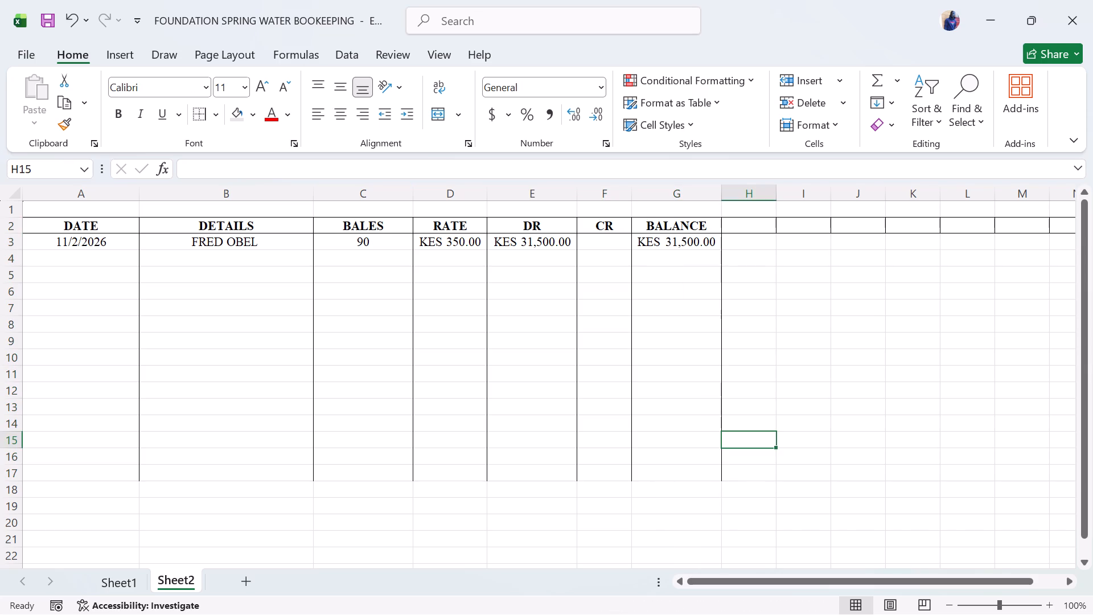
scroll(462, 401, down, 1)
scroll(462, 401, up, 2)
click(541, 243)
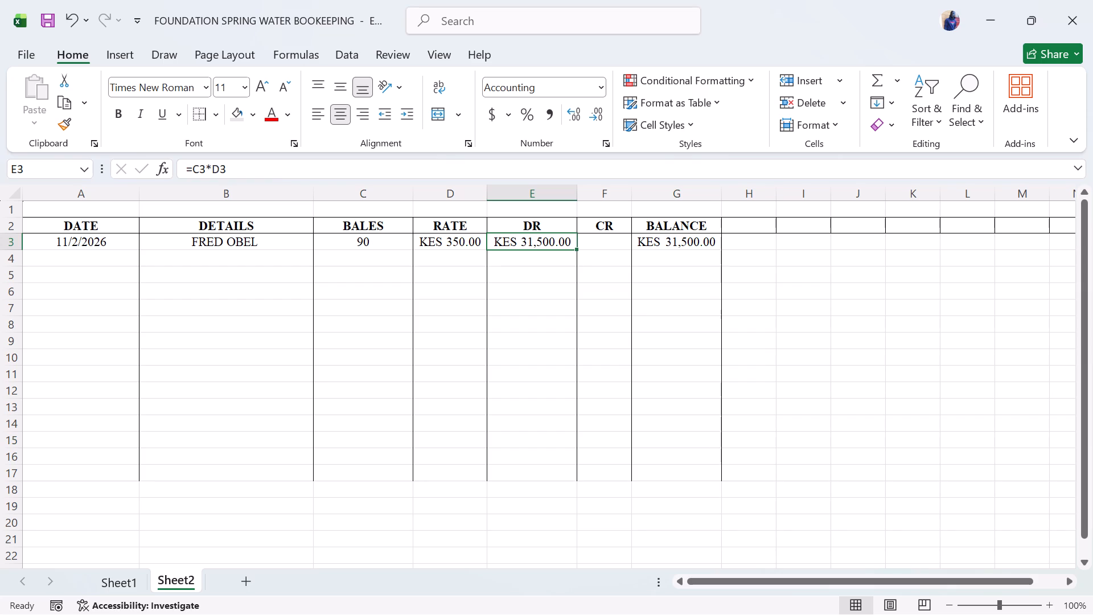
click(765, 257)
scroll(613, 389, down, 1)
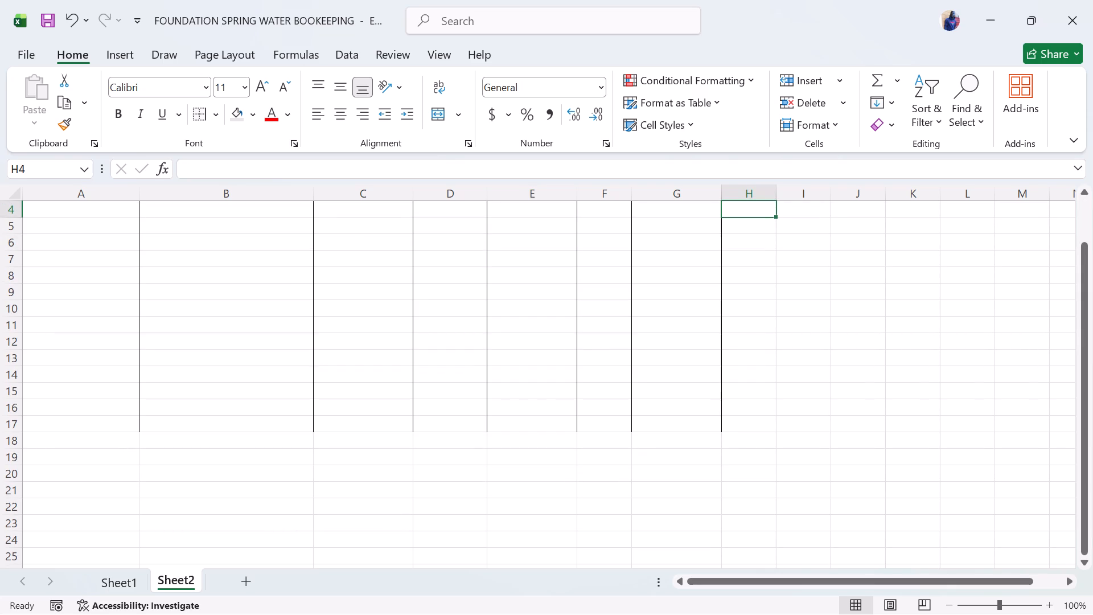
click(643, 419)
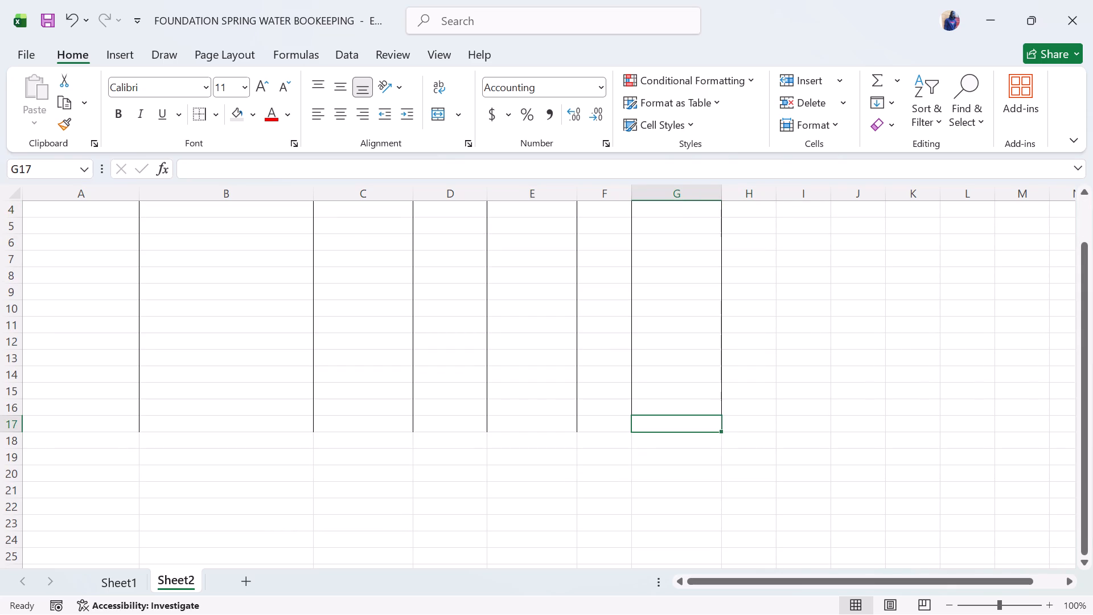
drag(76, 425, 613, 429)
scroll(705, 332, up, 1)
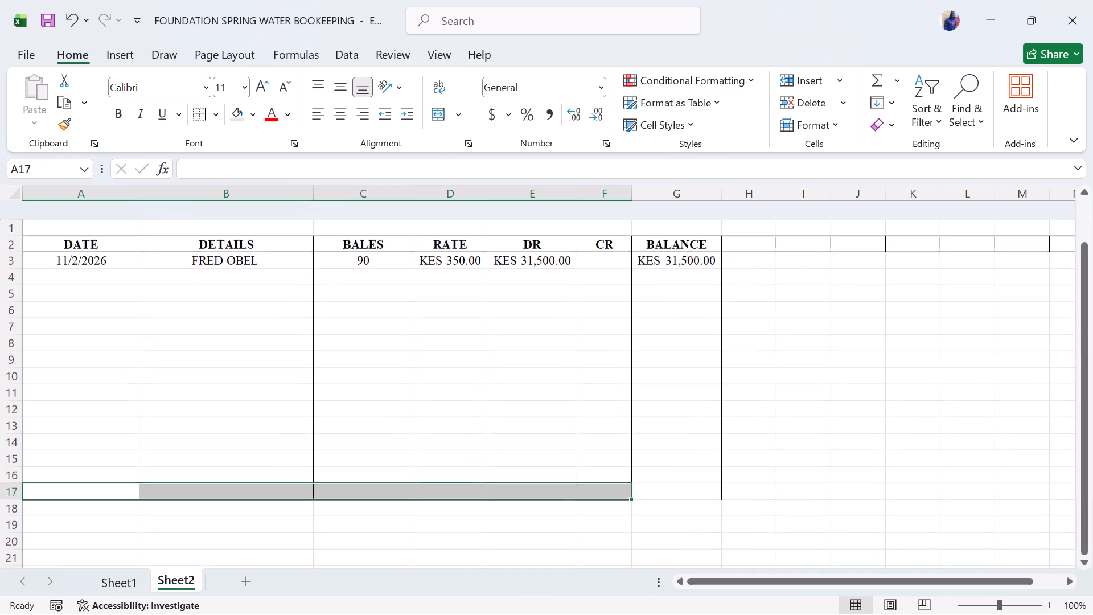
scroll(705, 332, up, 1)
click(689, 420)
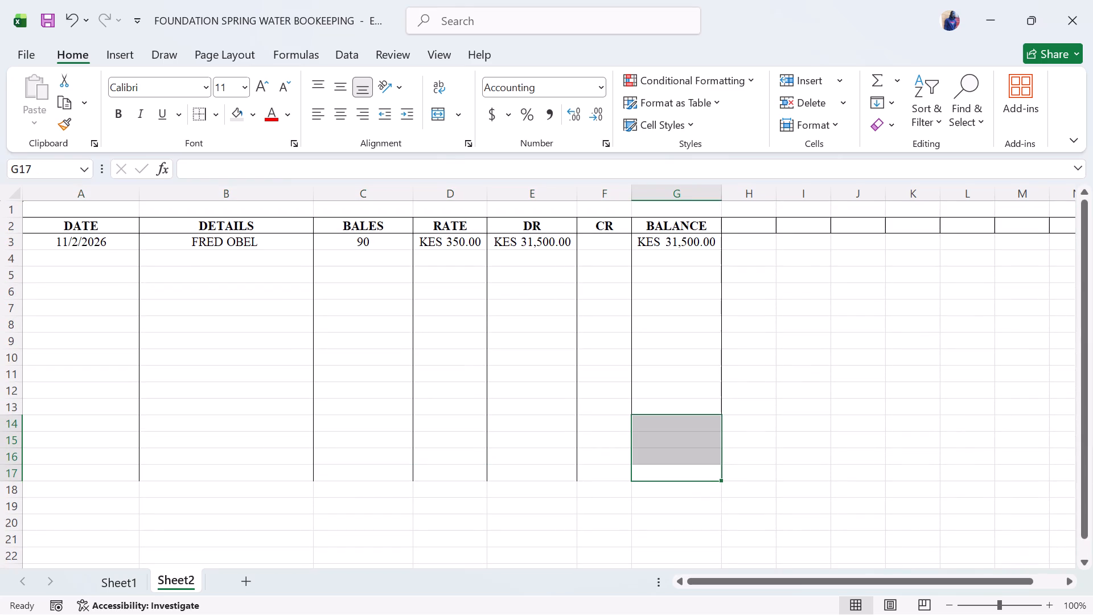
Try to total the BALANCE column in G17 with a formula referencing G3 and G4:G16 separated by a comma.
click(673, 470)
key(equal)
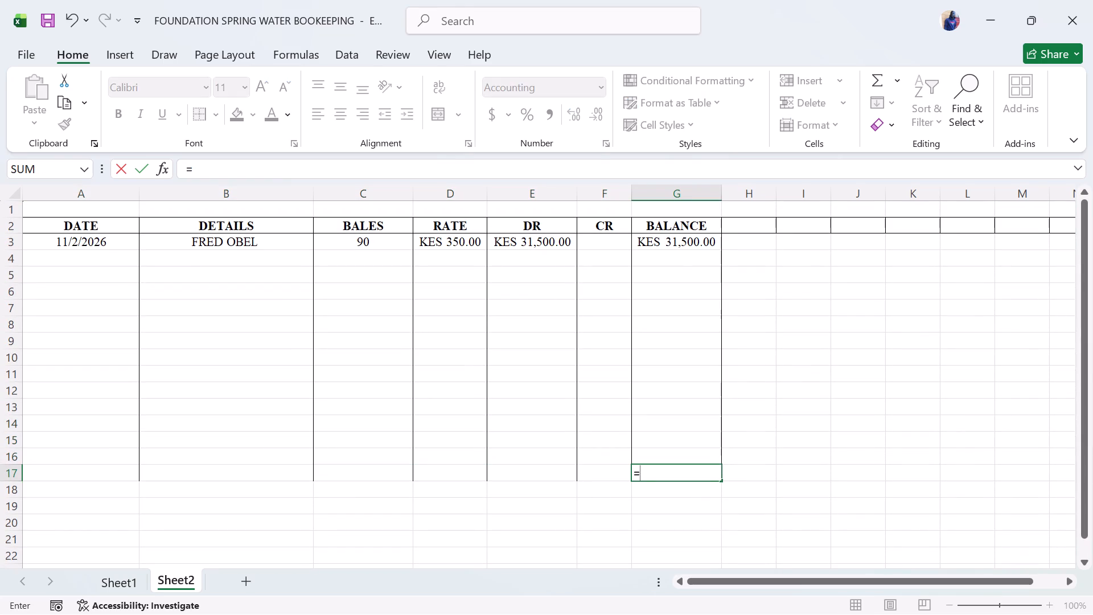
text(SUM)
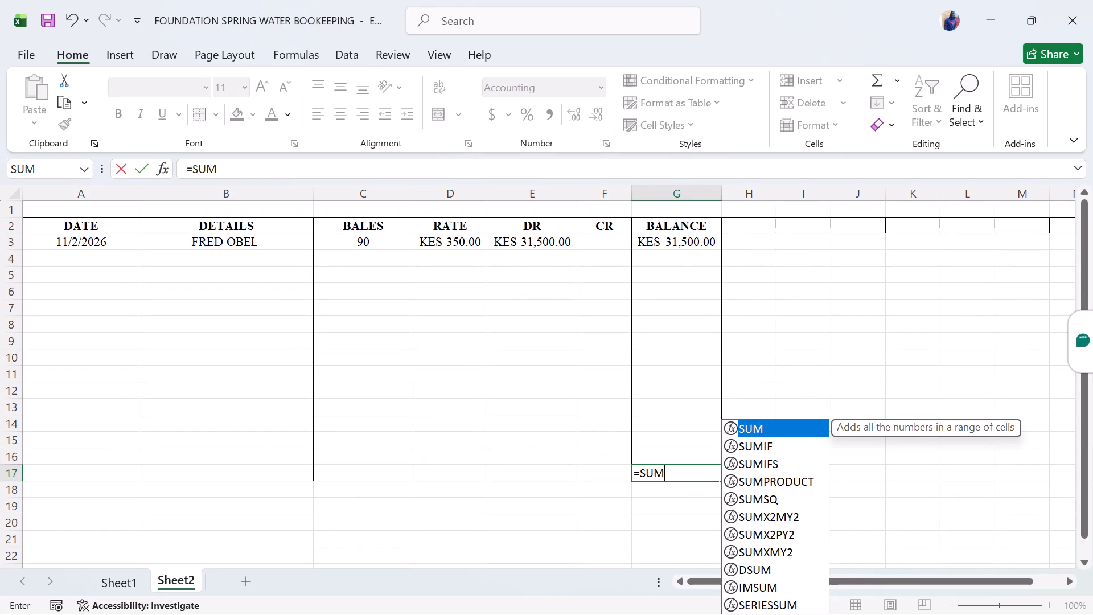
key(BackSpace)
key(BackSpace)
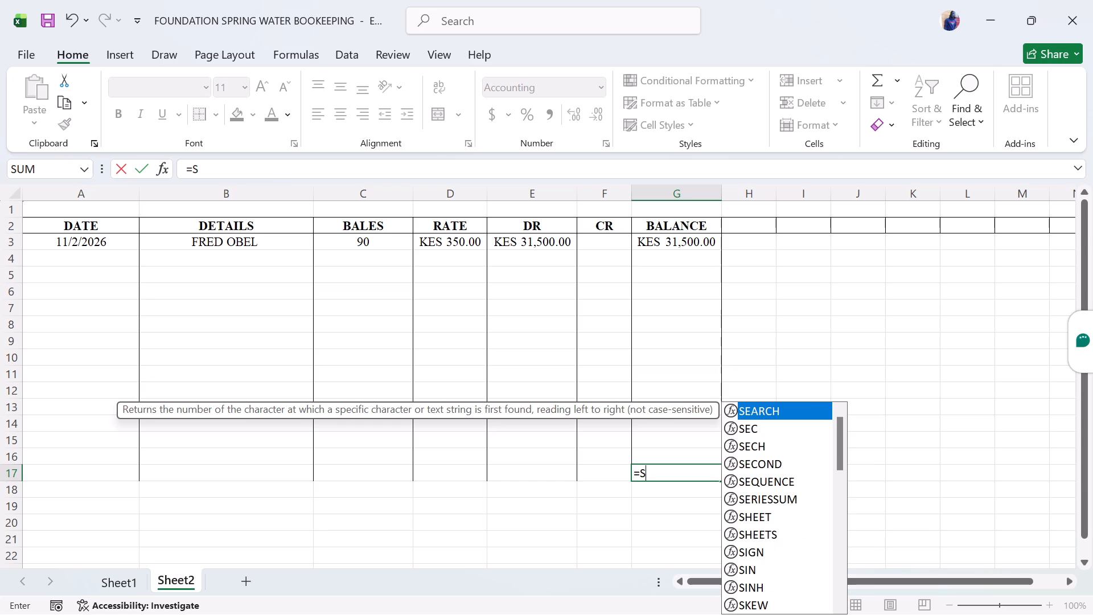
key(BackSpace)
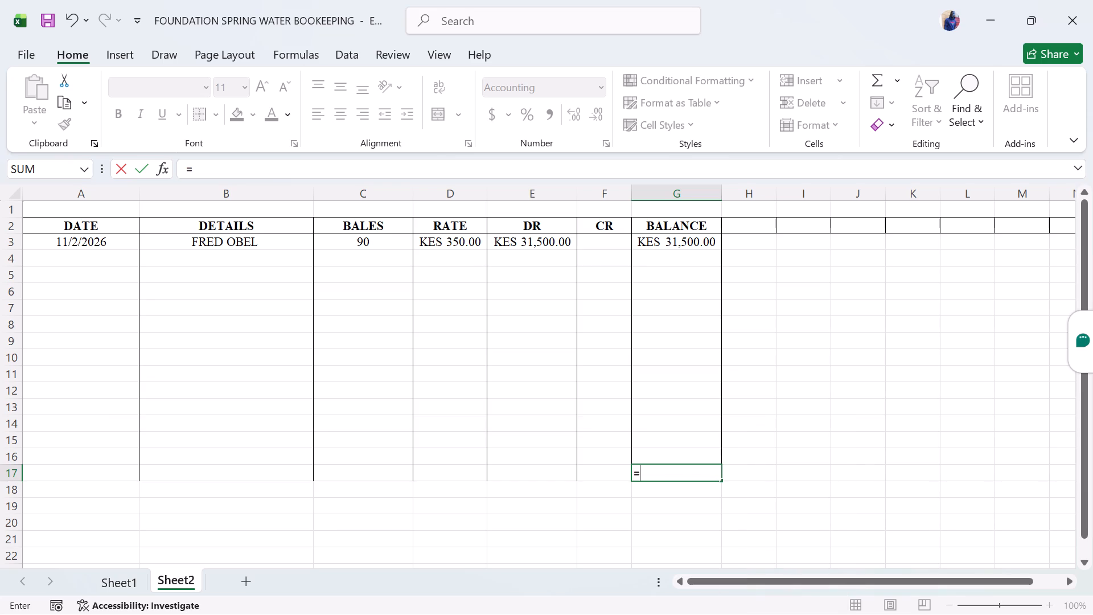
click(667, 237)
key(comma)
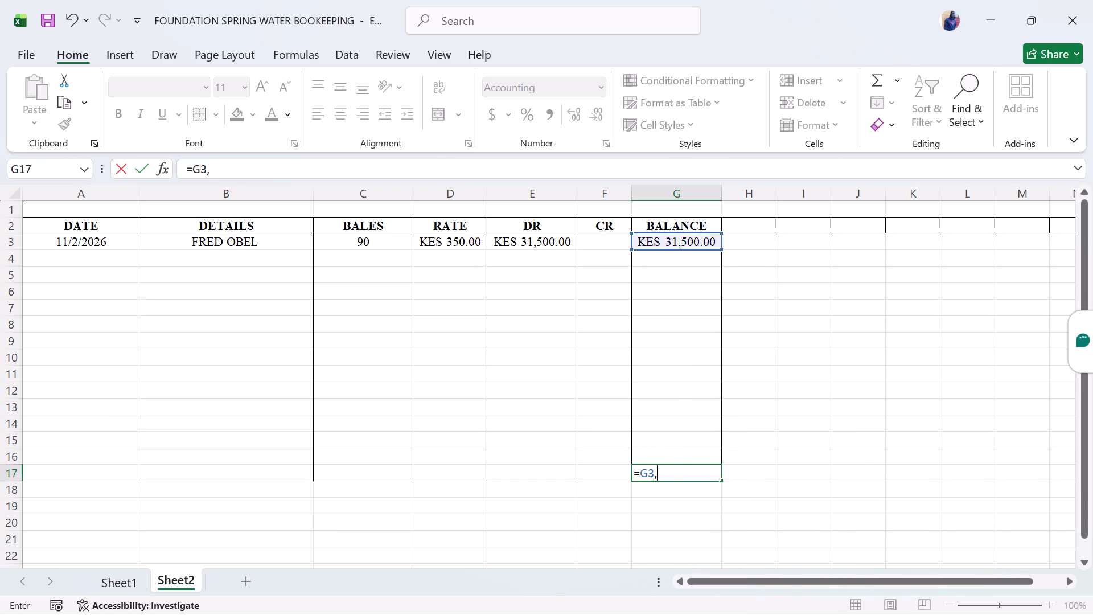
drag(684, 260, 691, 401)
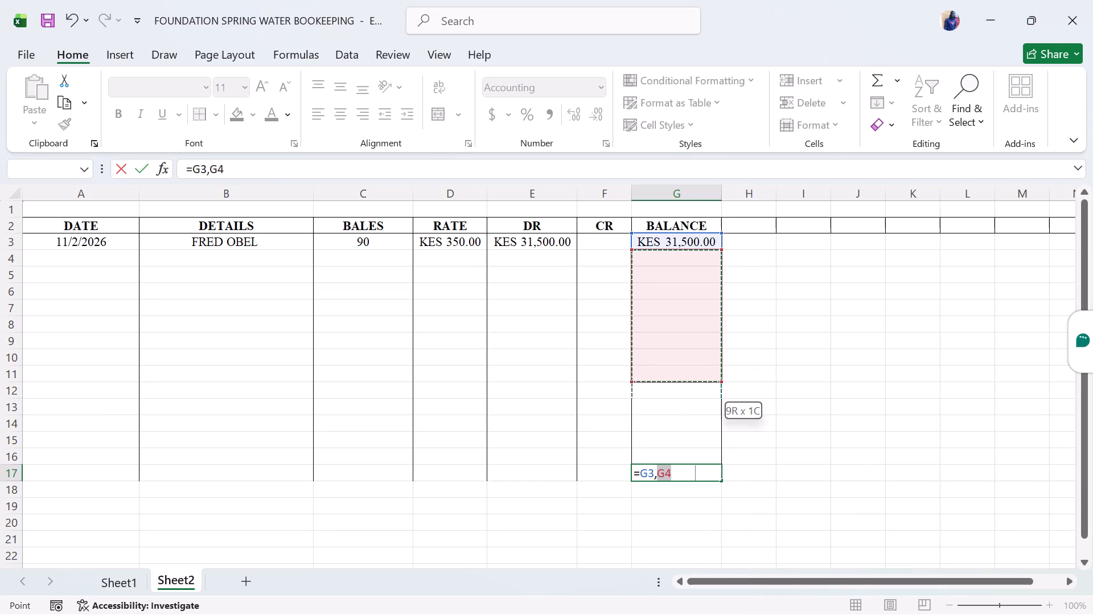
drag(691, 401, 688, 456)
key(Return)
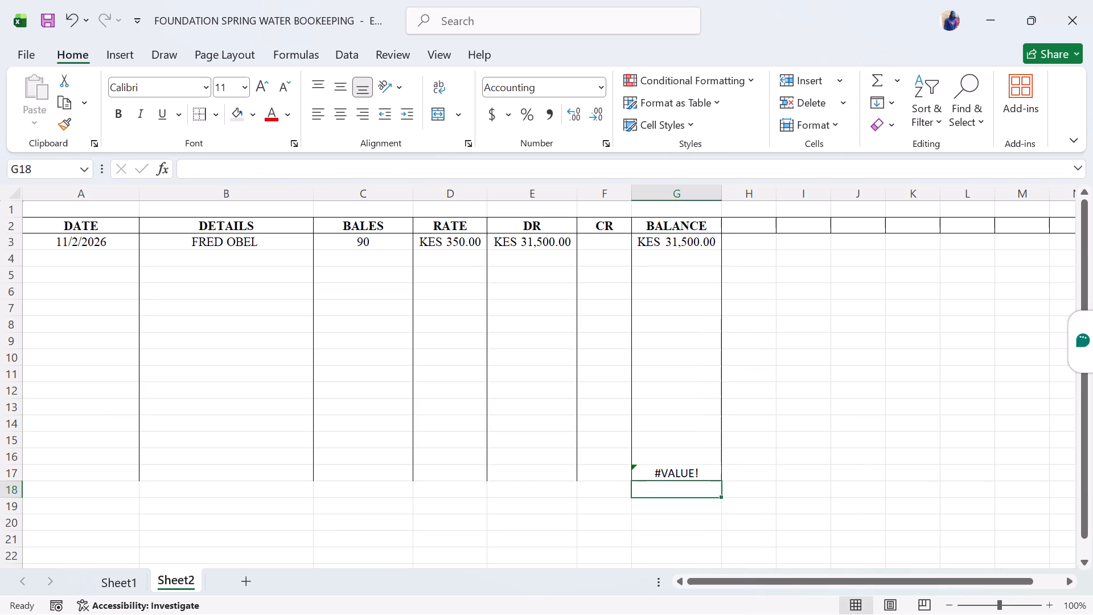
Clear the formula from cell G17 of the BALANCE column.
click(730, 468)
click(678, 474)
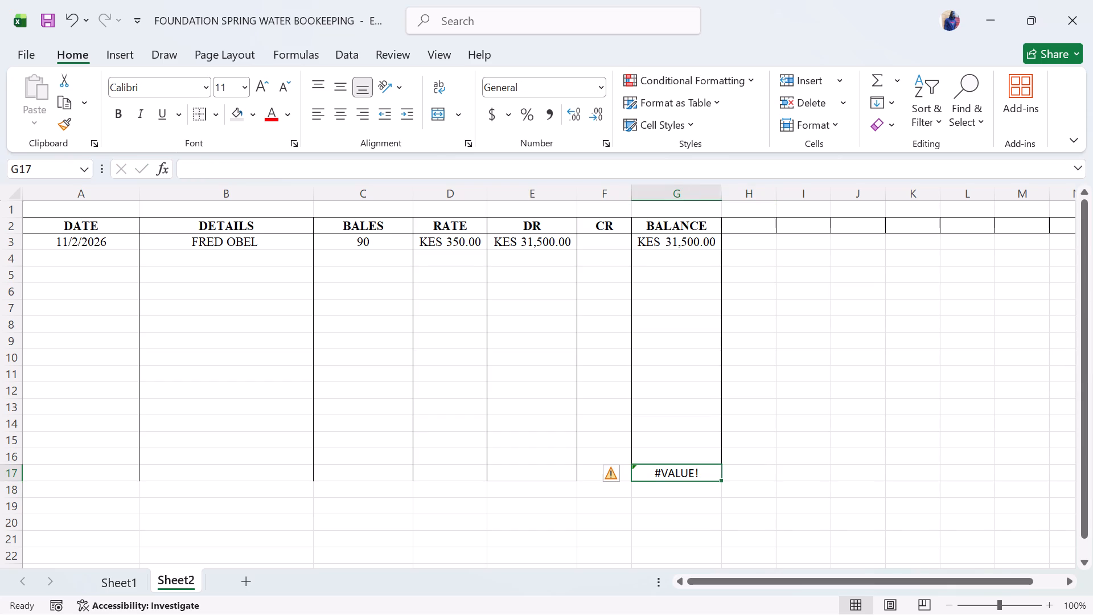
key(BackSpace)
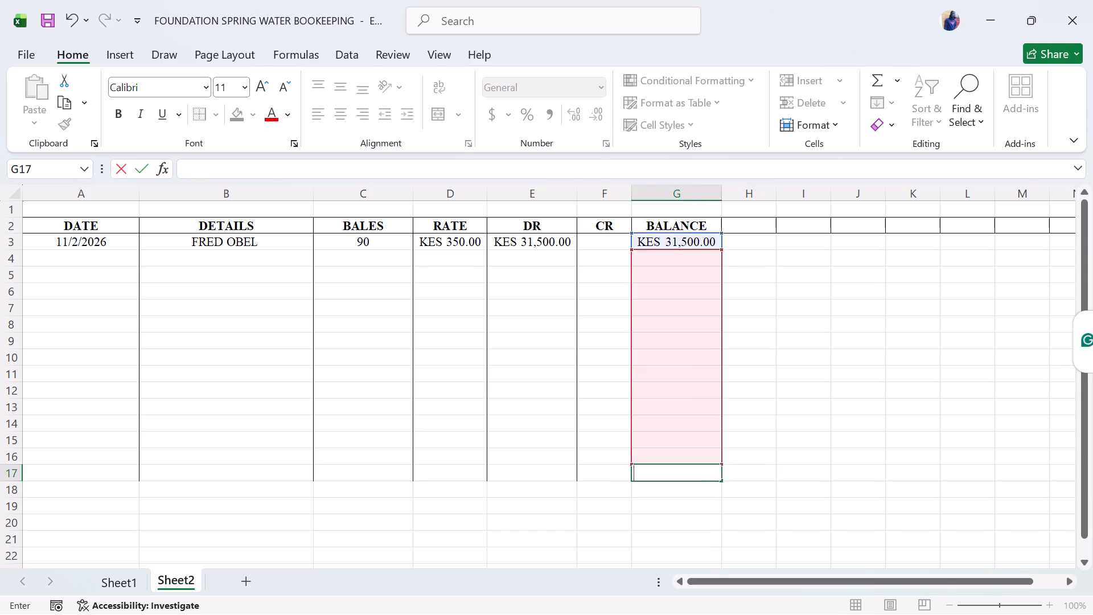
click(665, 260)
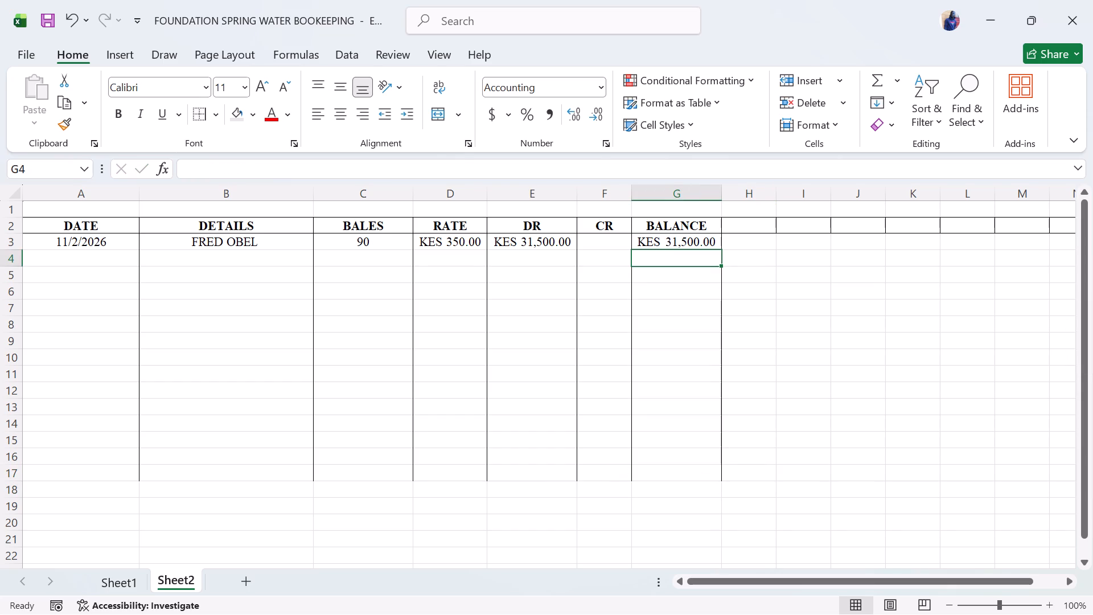
Total the BALANCE column in G17 with a SUM formula covering G3 and the range G4:G16.
click(656, 474)
key(equal)
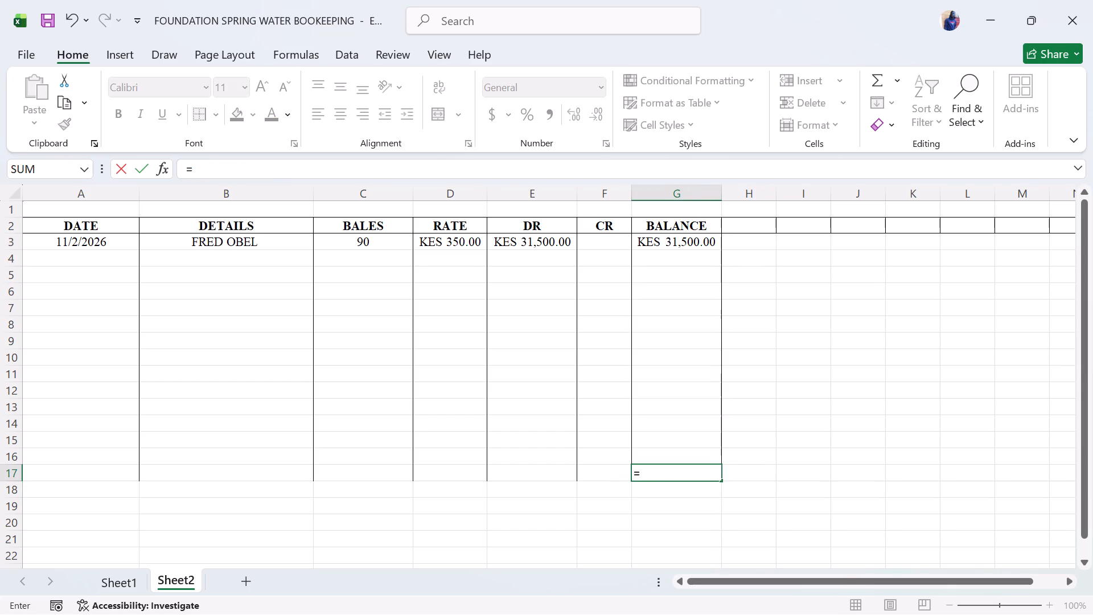
text(SUM)
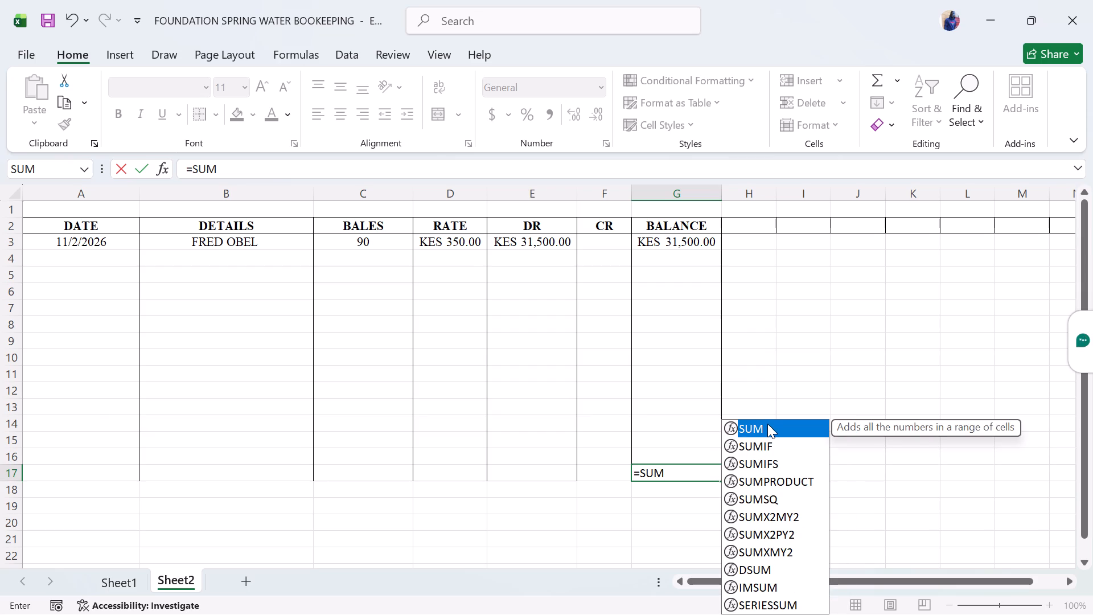
click(767, 424)
double_click(767, 424)
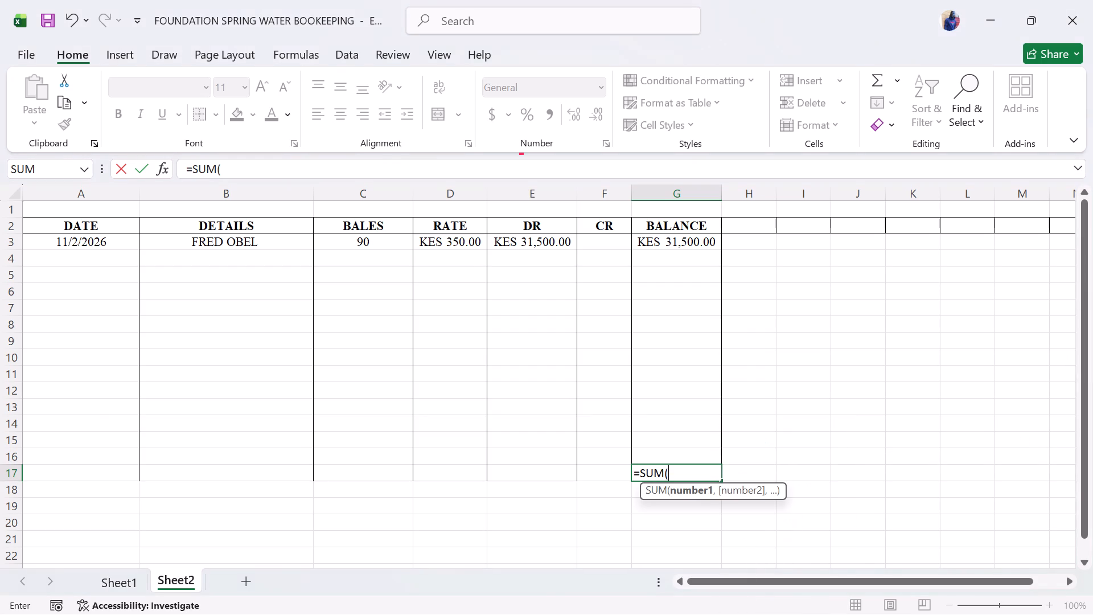
click(673, 243)
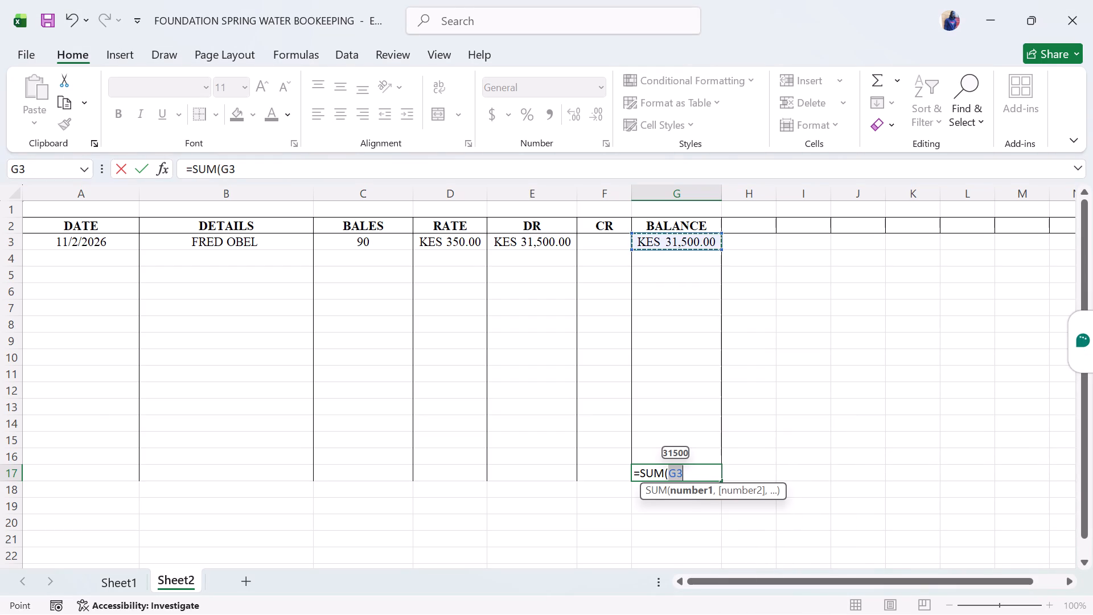
key(comma)
drag(670, 262, 689, 449)
key(Return)
click(776, 433)
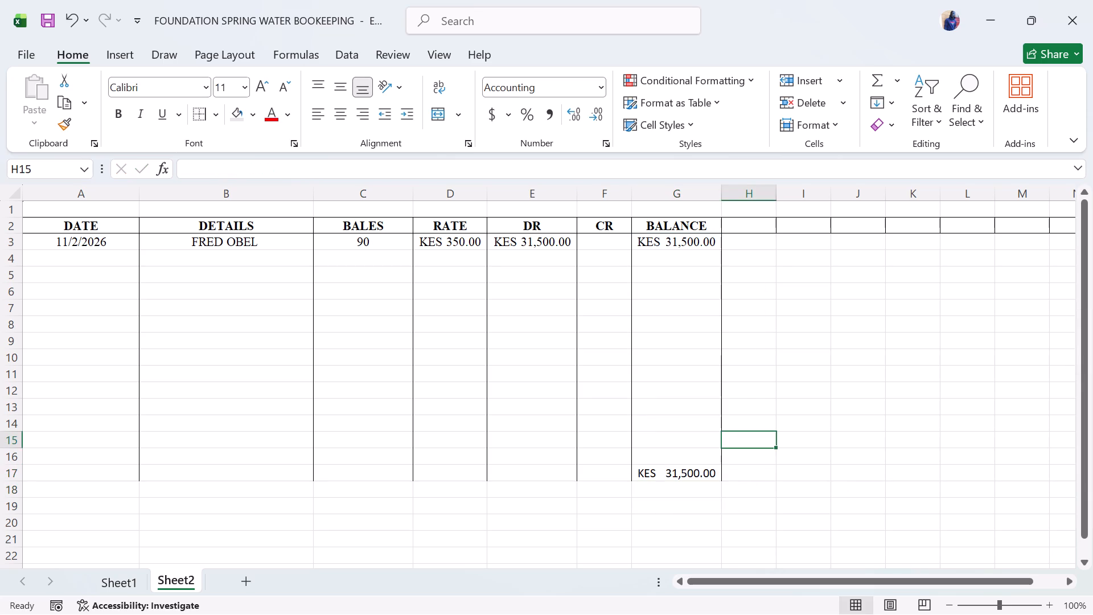
click(582, 352)
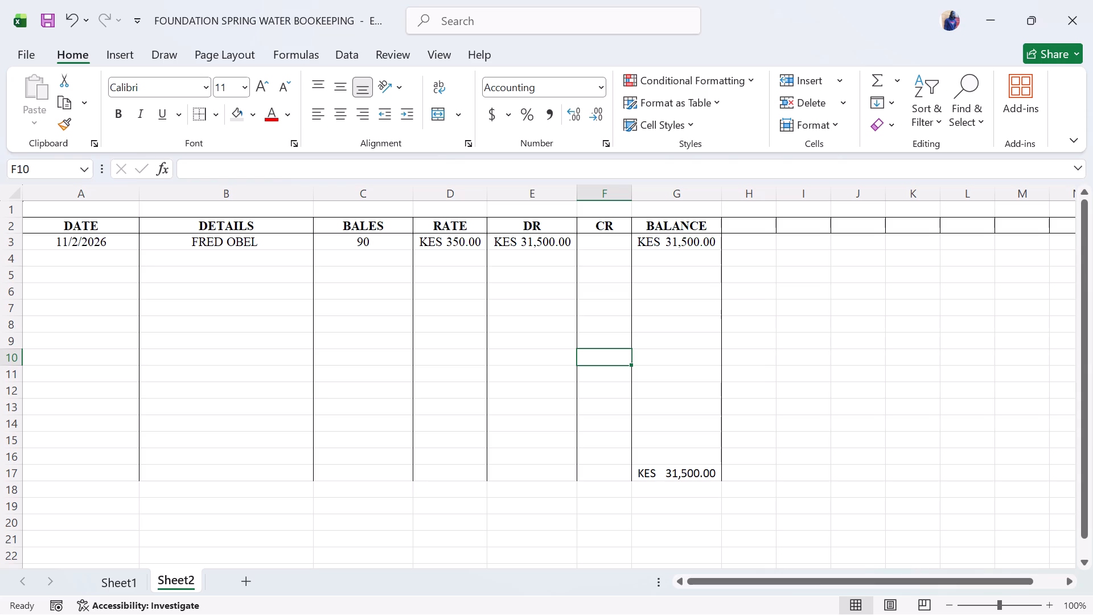
click(747, 473)
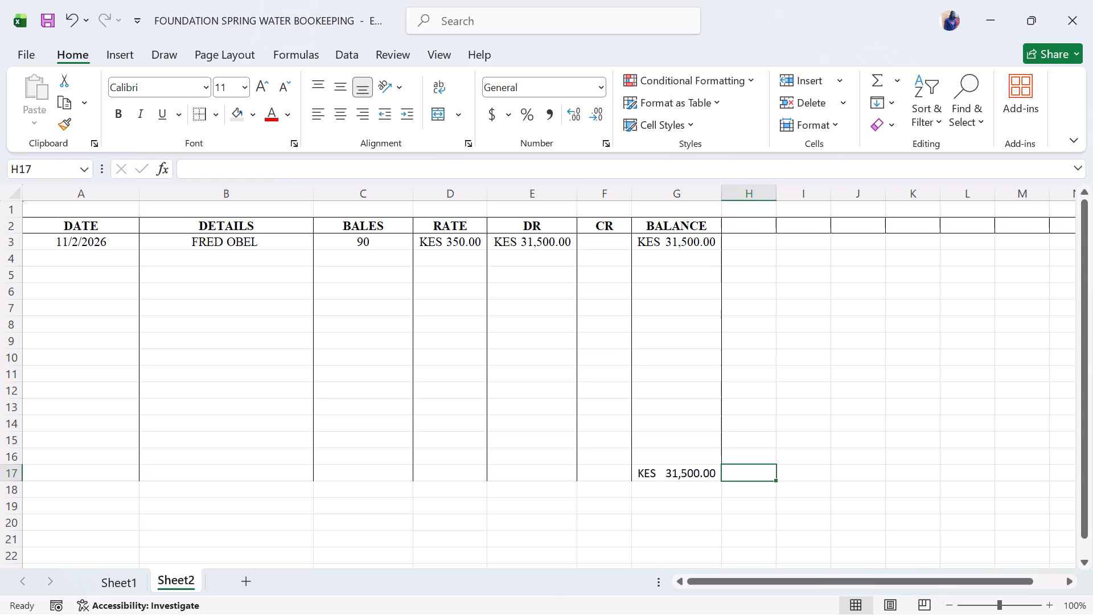
Add a bottom border across row 17 of the ledger, from A17 to G17.
drag(88, 468, 712, 465)
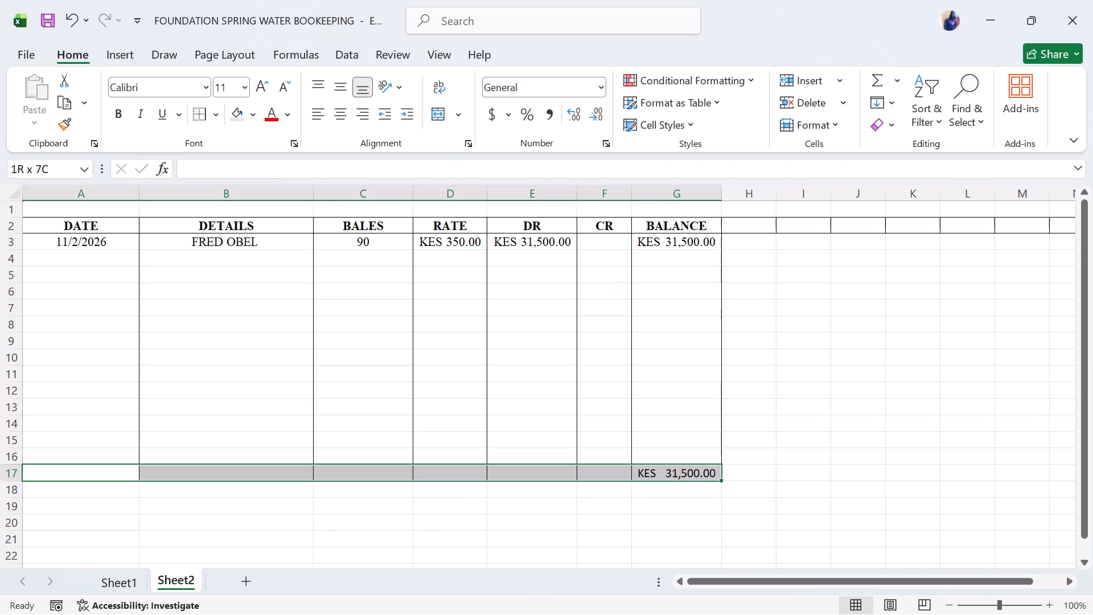
click(215, 110)
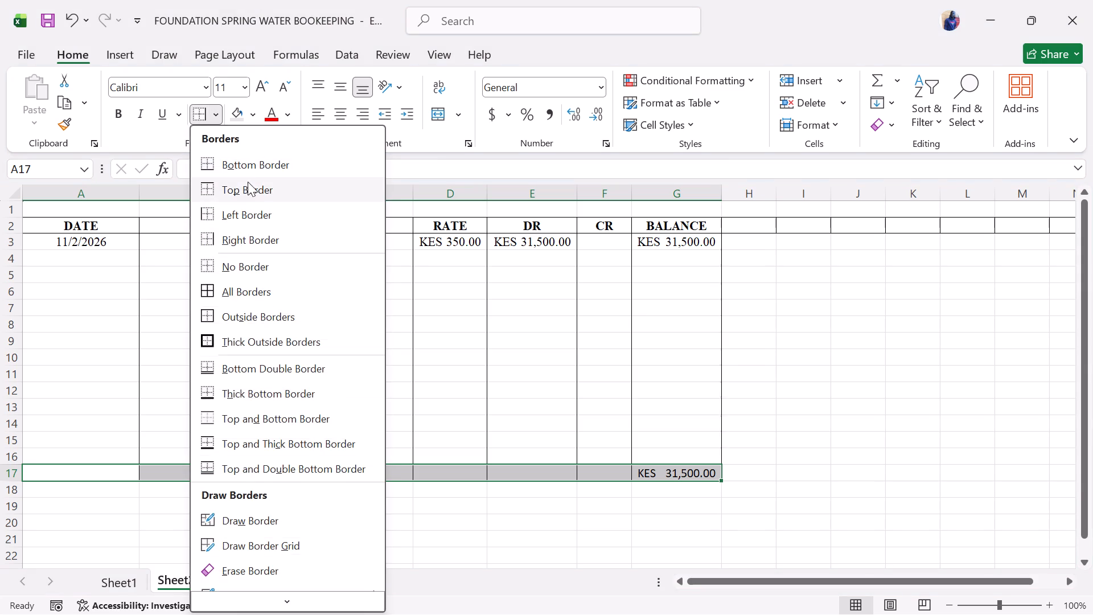
click(256, 165)
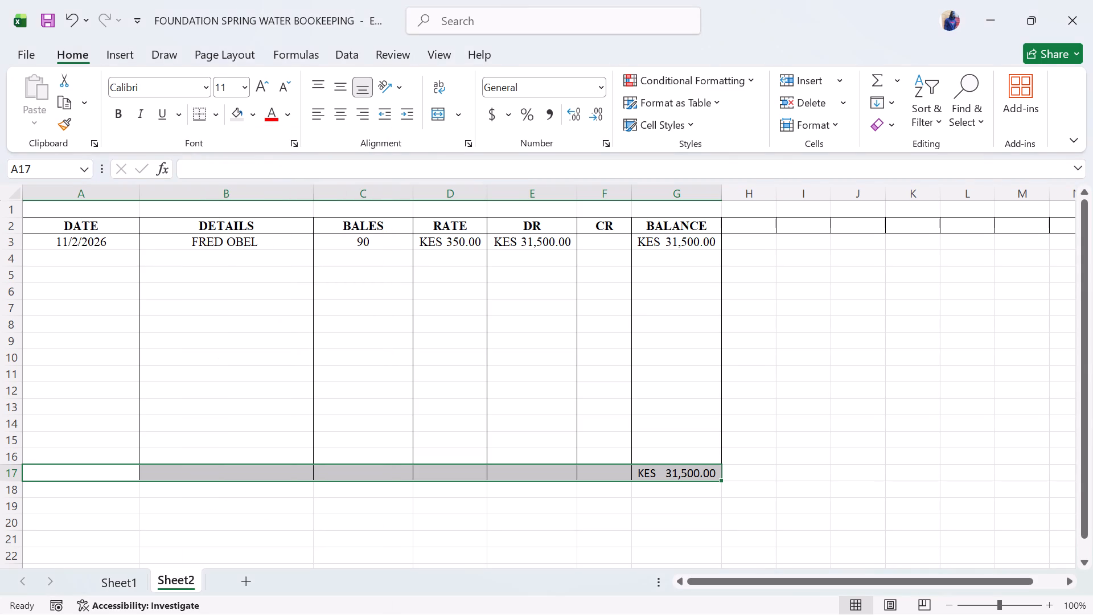
click(603, 382)
click(742, 425)
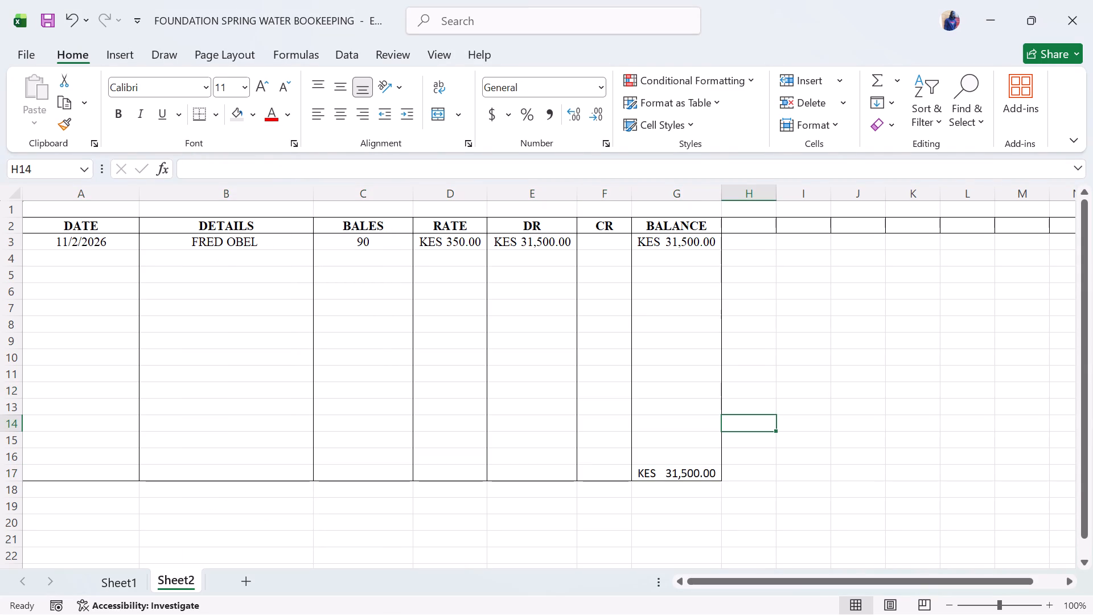
Apply all borders to the total cells F17 and G17 under the CR and BALANCE columns.
click(618, 460)
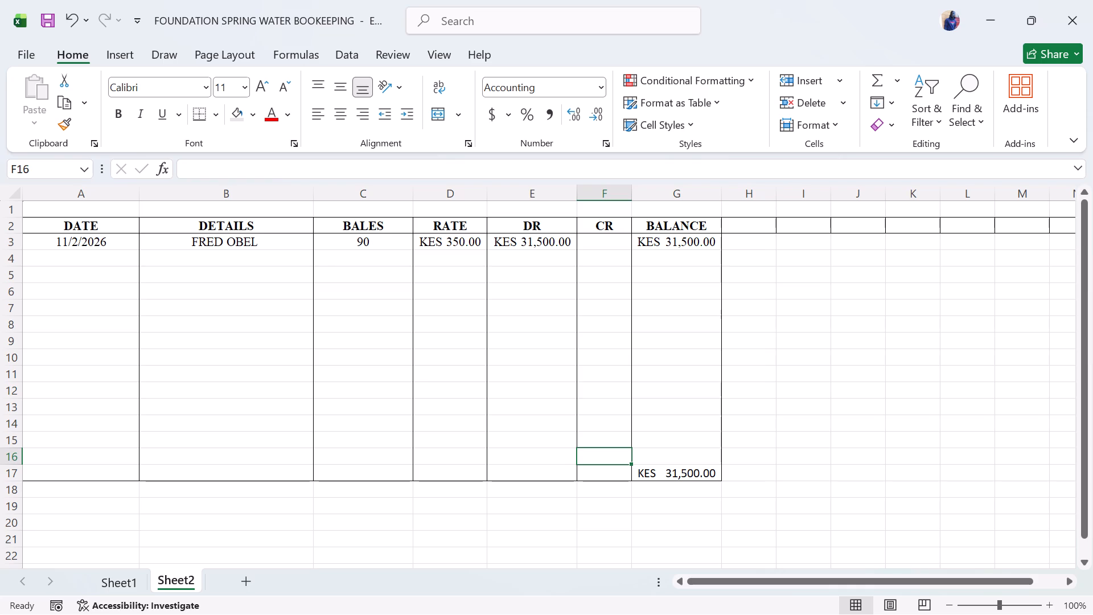
drag(622, 472, 676, 476)
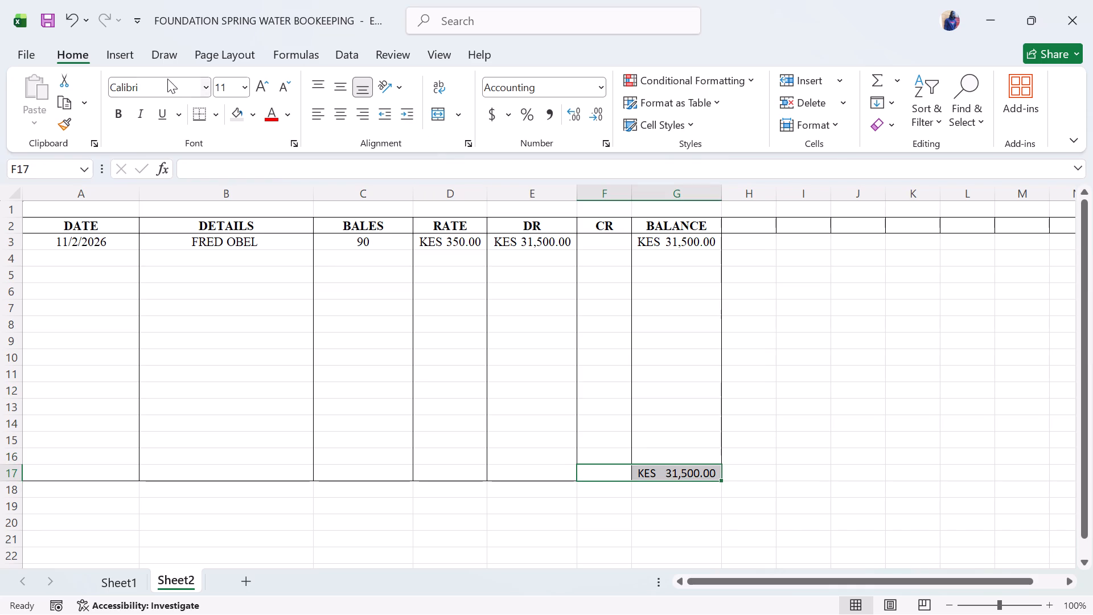
click(214, 115)
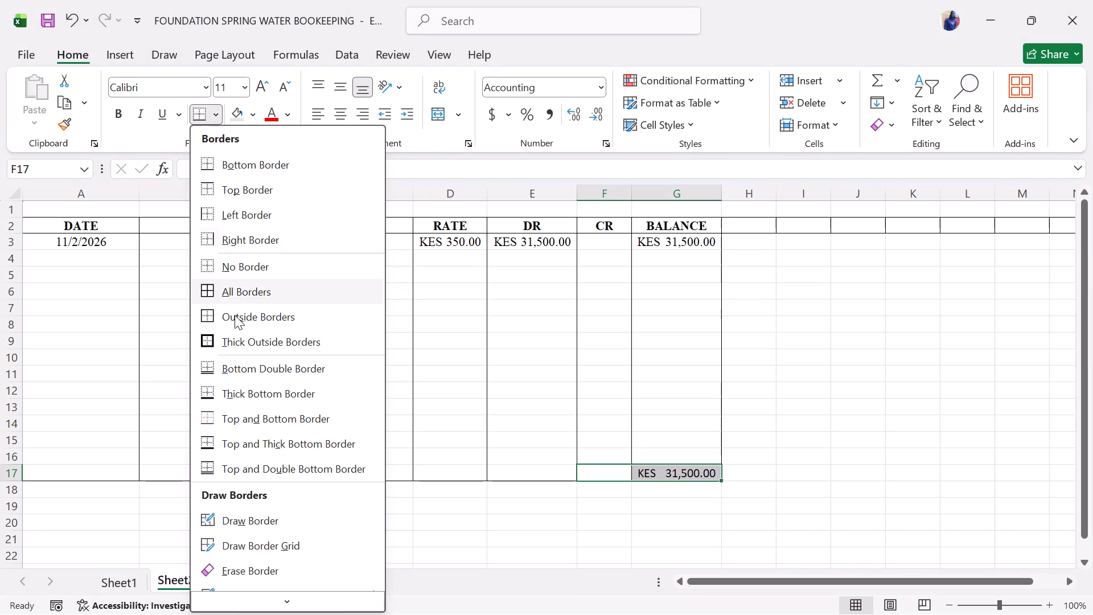
click(247, 293)
click(740, 445)
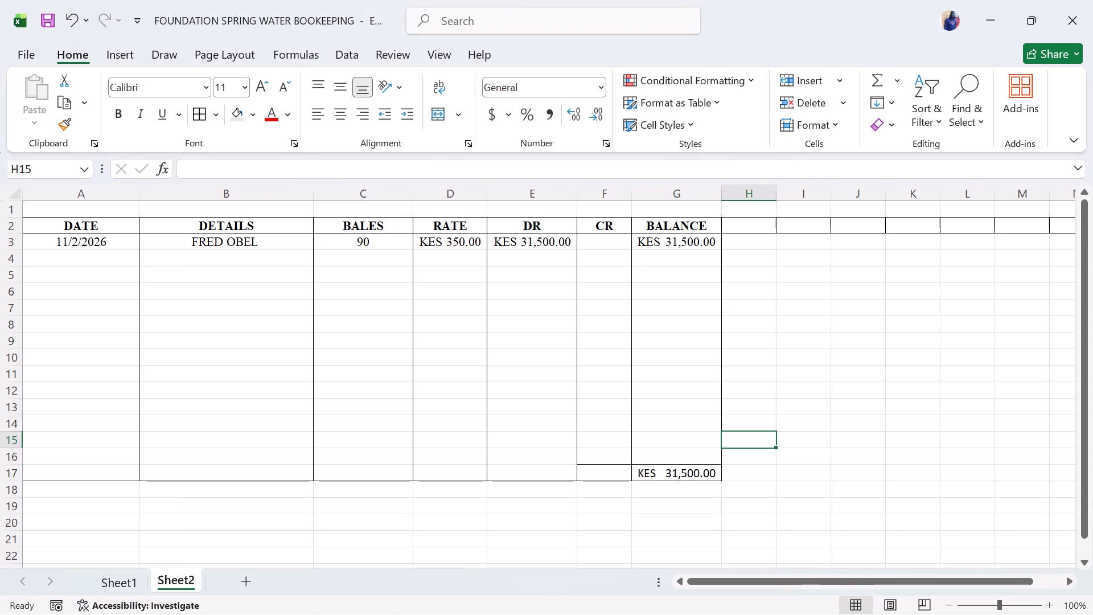
Total the CR column in F17 with a SUM formula covering F3 and the range F4:F16.
click(621, 462)
click(663, 492)
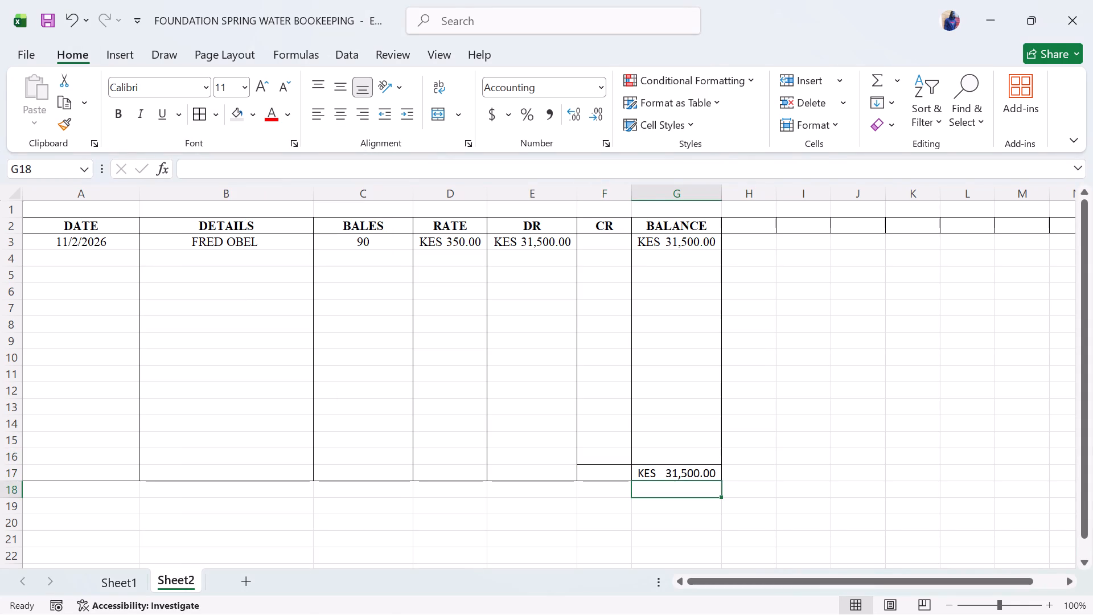
click(605, 469)
key(equal)
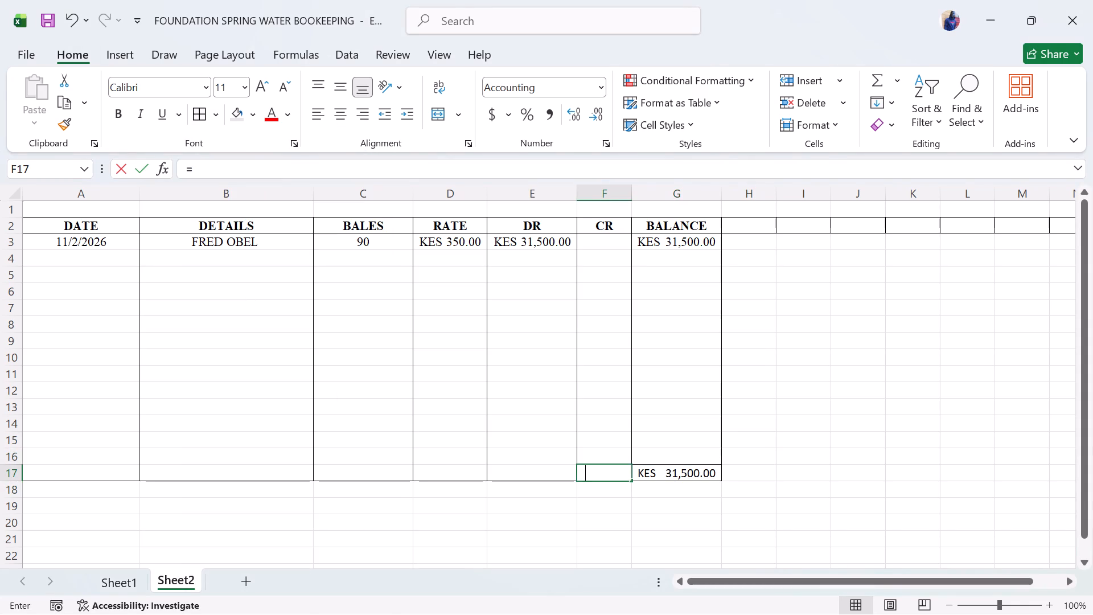
text(SUM)
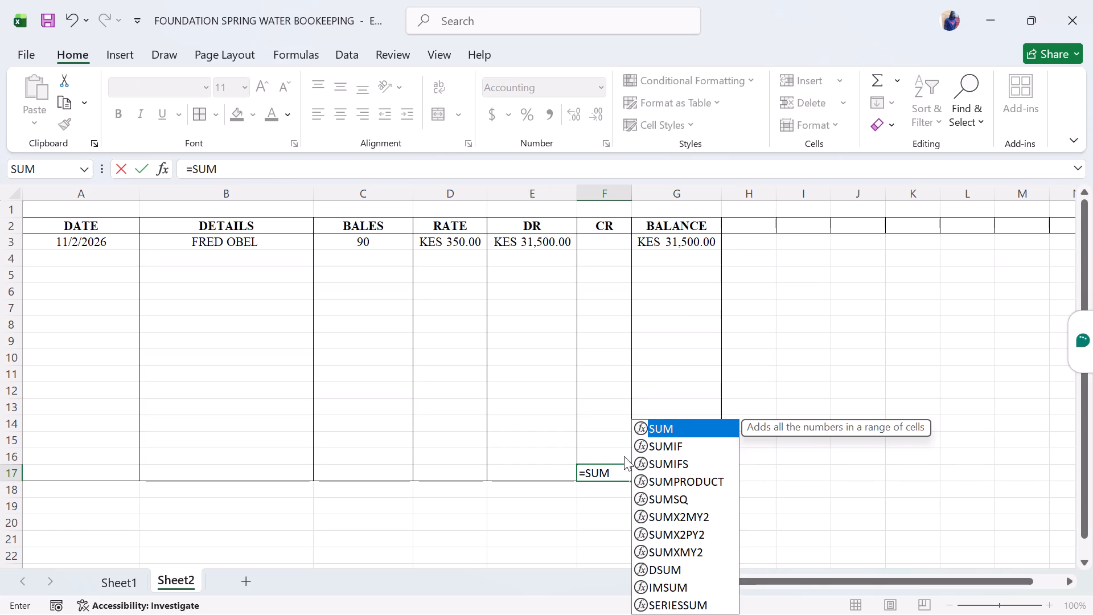
double_click(680, 424)
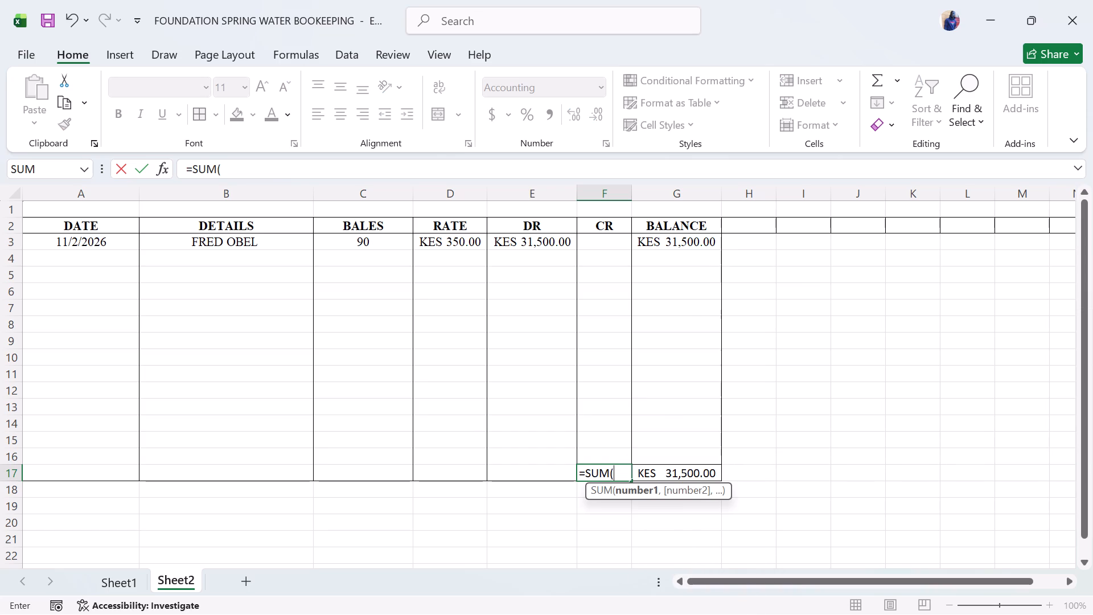
click(606, 239)
text(,)
key(space)
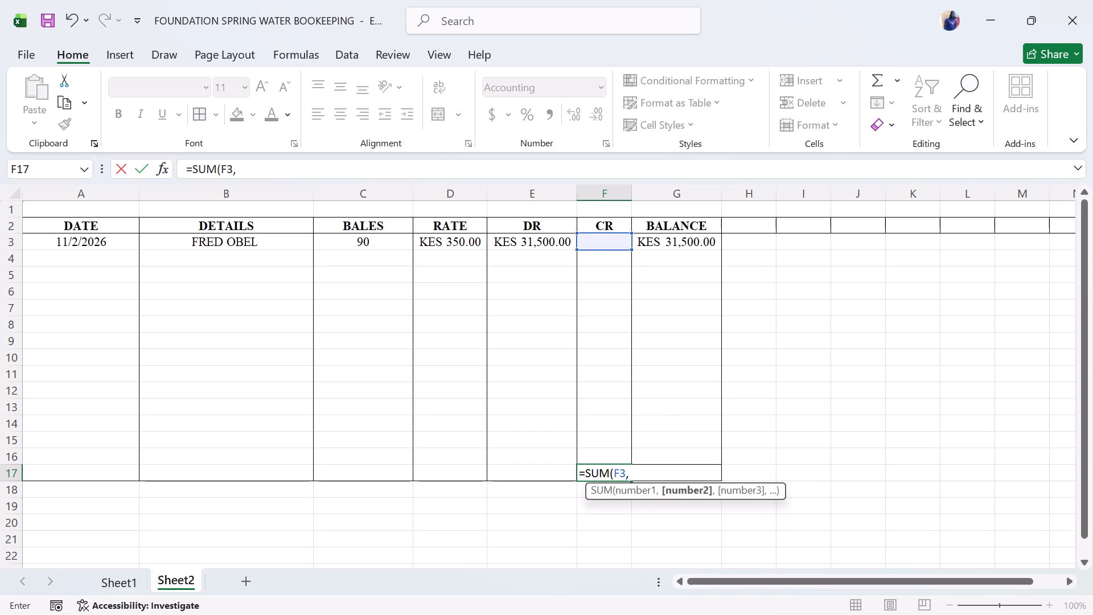
key(BackSpace)
drag(603, 264, 613, 333)
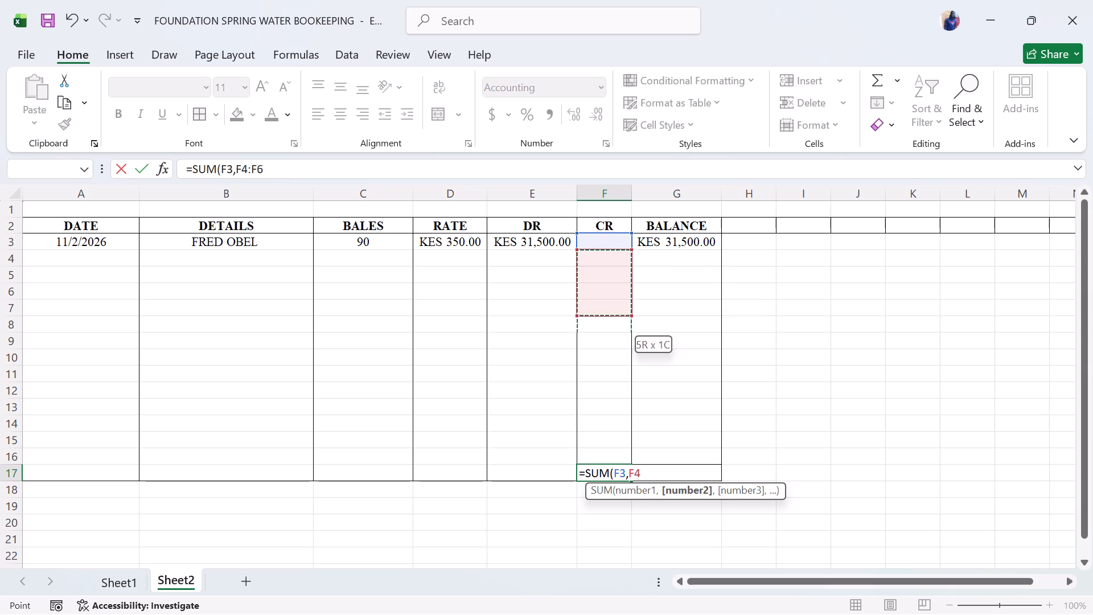
drag(613, 333, 623, 453)
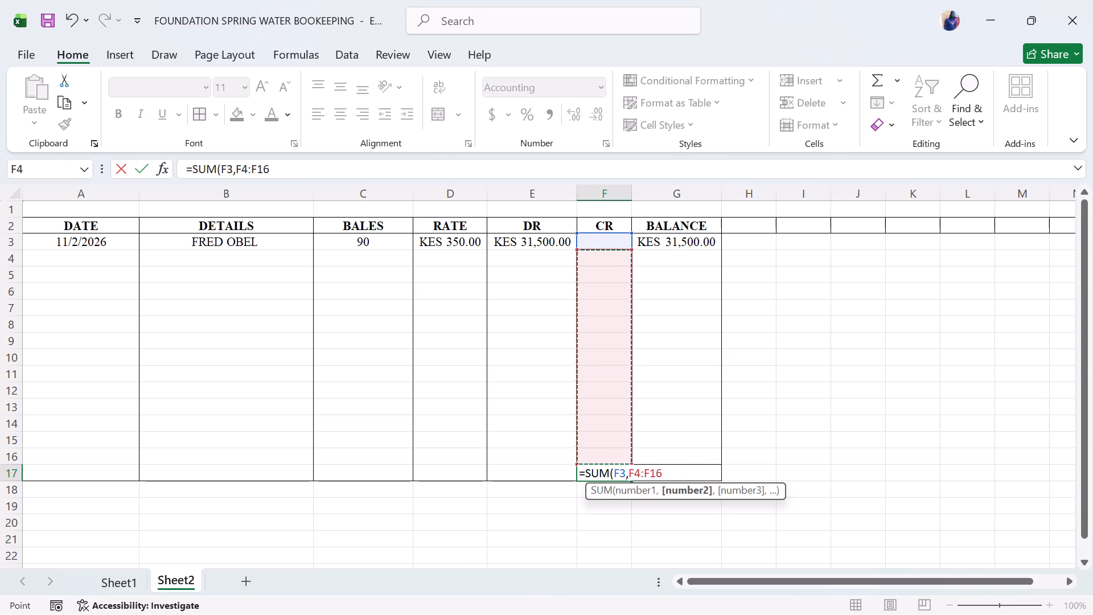
key(Return)
Calculate the net balance in G18 by subtracting the CR total from the BALANCE total with =G17-F17.
click(681, 496)
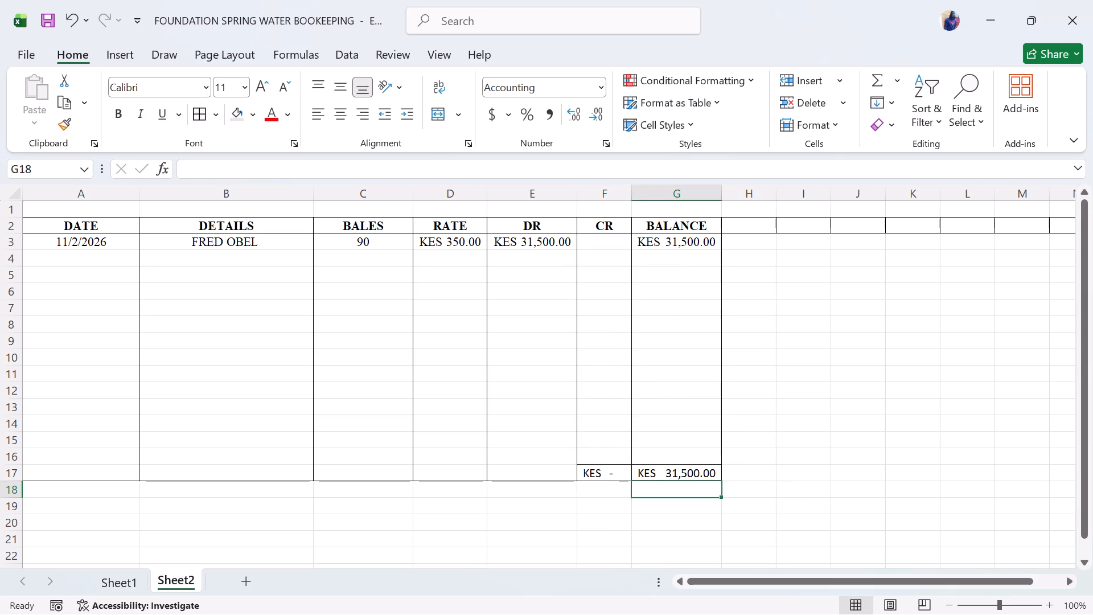
text(SUM)
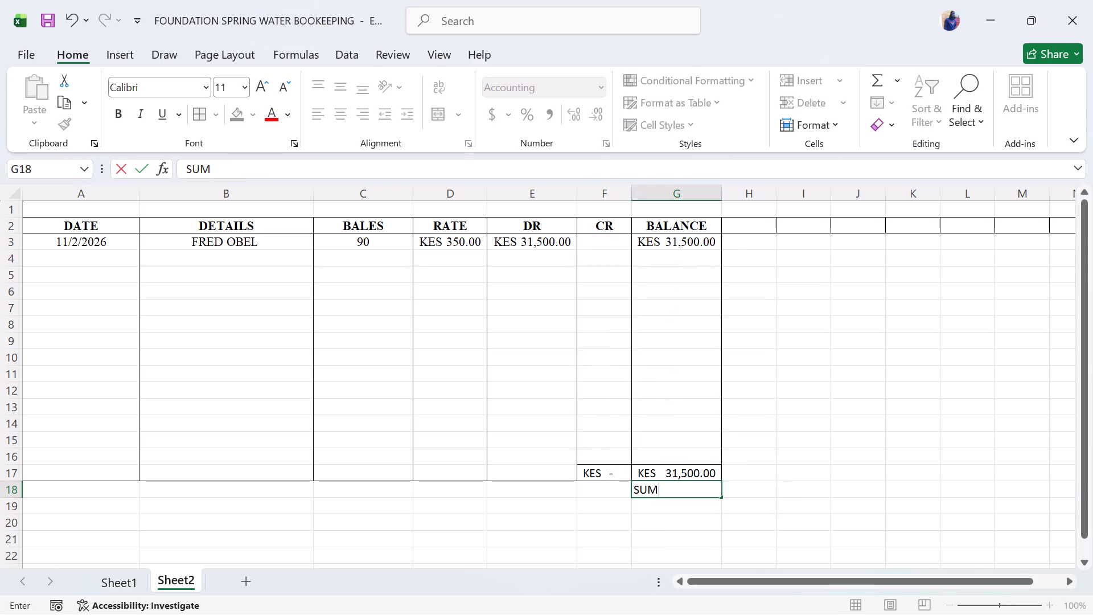
key(BackSpace)
key(BackSpace)
key(BackSpace)
key(equal)
click(679, 472)
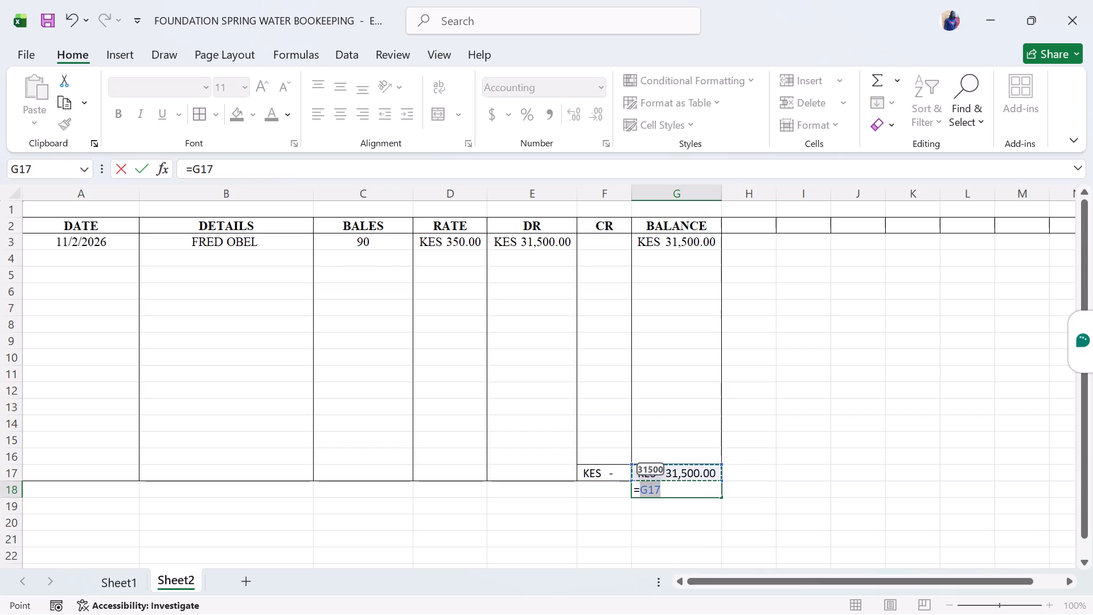
key(minus)
click(615, 472)
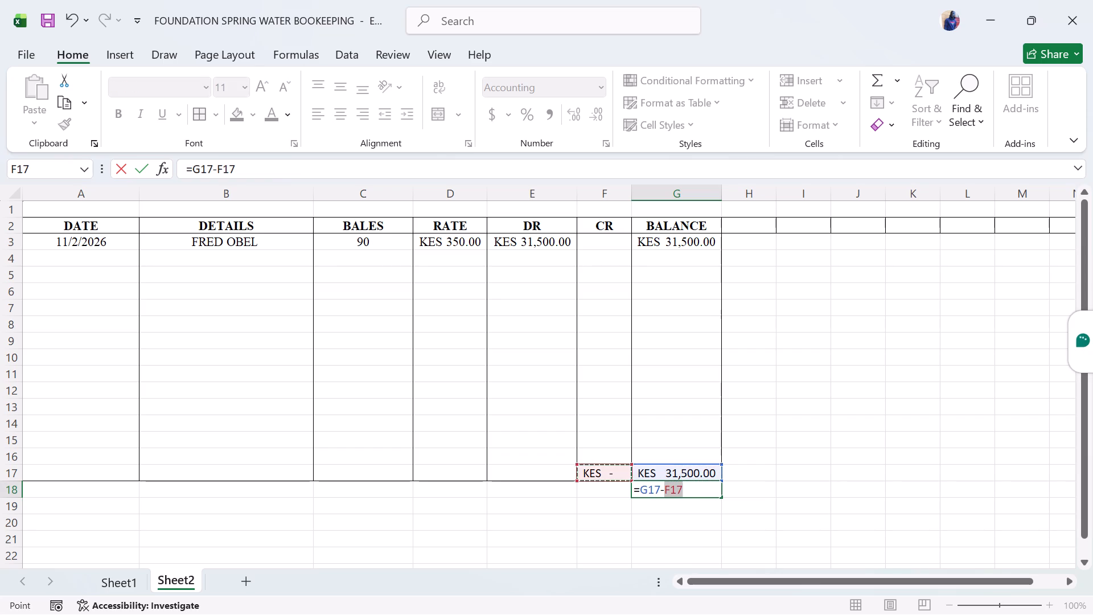
key(Return)
click(837, 452)
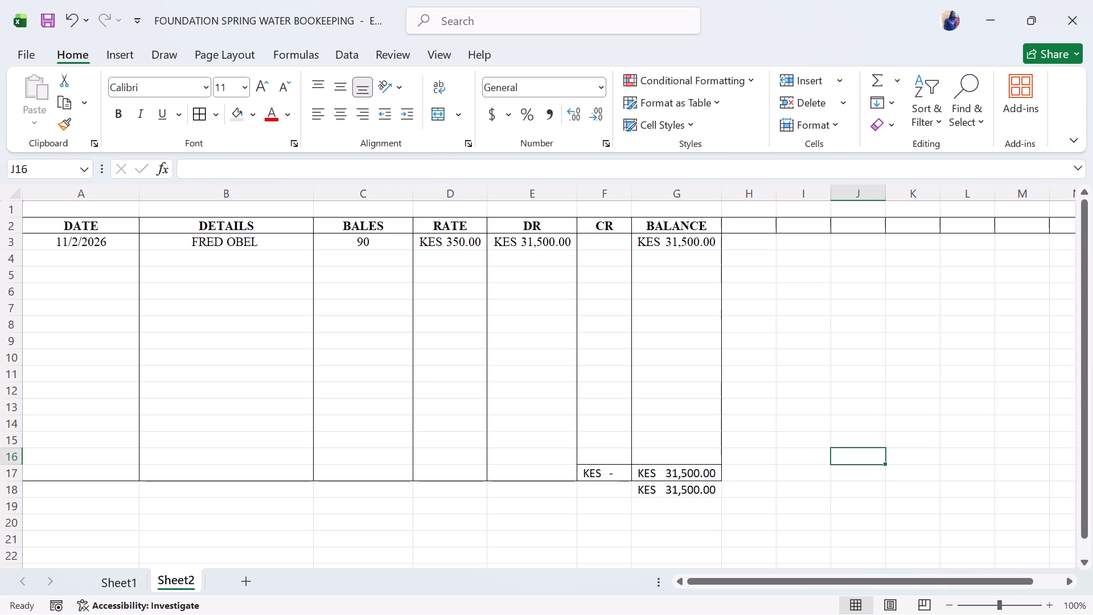
Switch to Sheet1 and look over the entries table and the stock balance table for the 500ML and 1L bales.
click(287, 346)
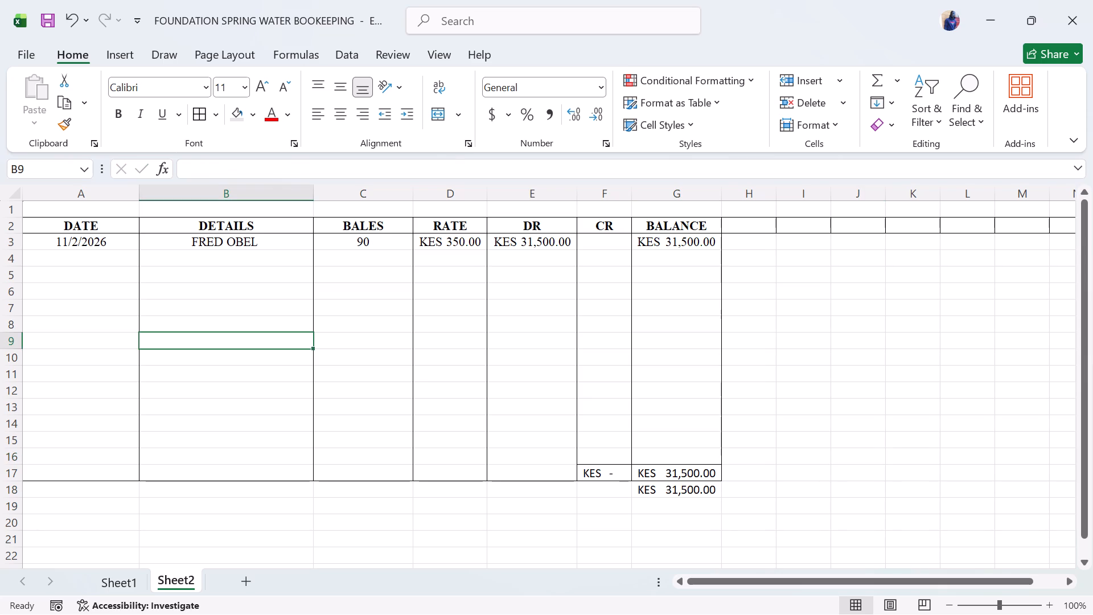
click(517, 279)
click(129, 577)
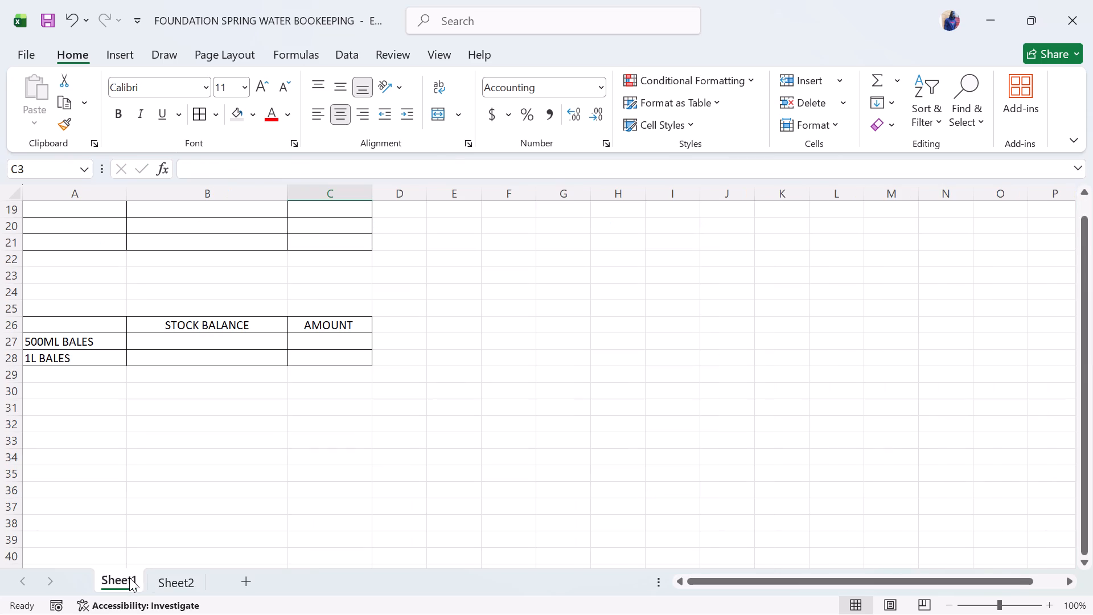
click(392, 393)
scroll(392, 393, up, 2)
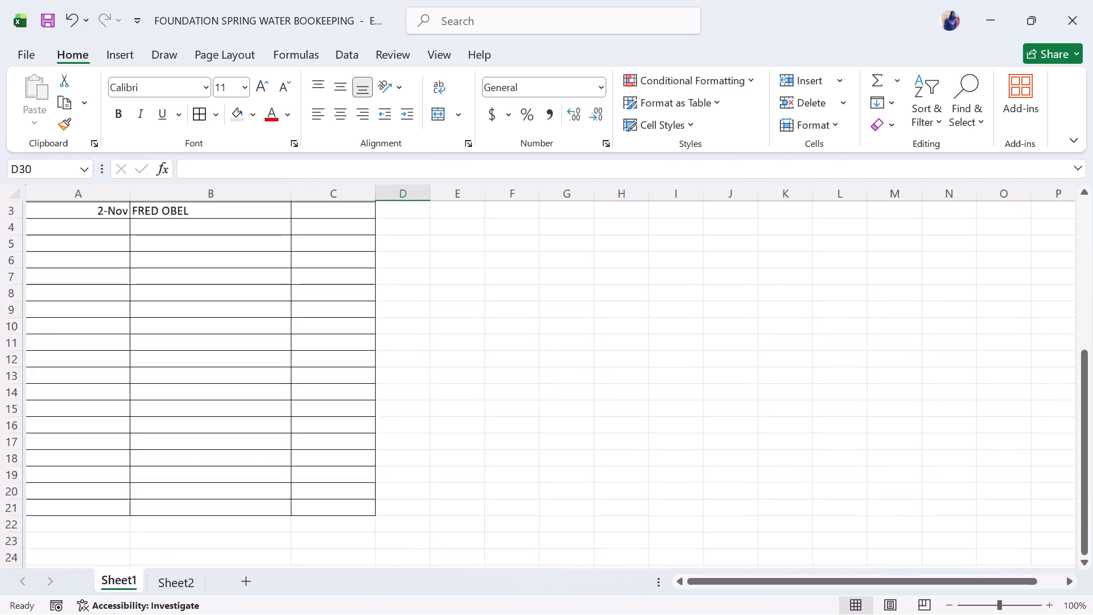
scroll(392, 393, down, 2)
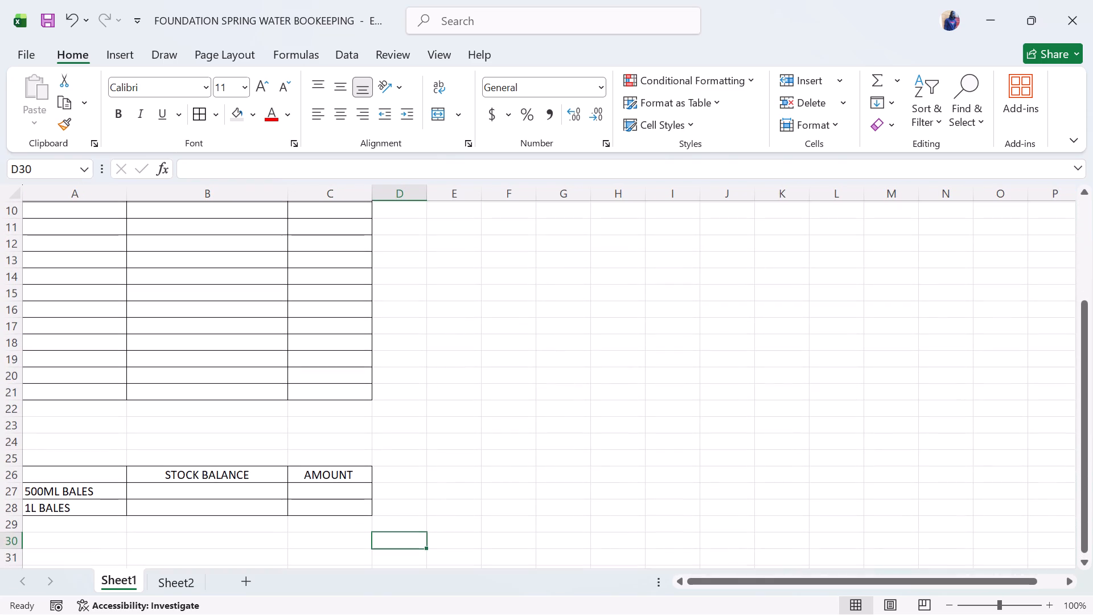
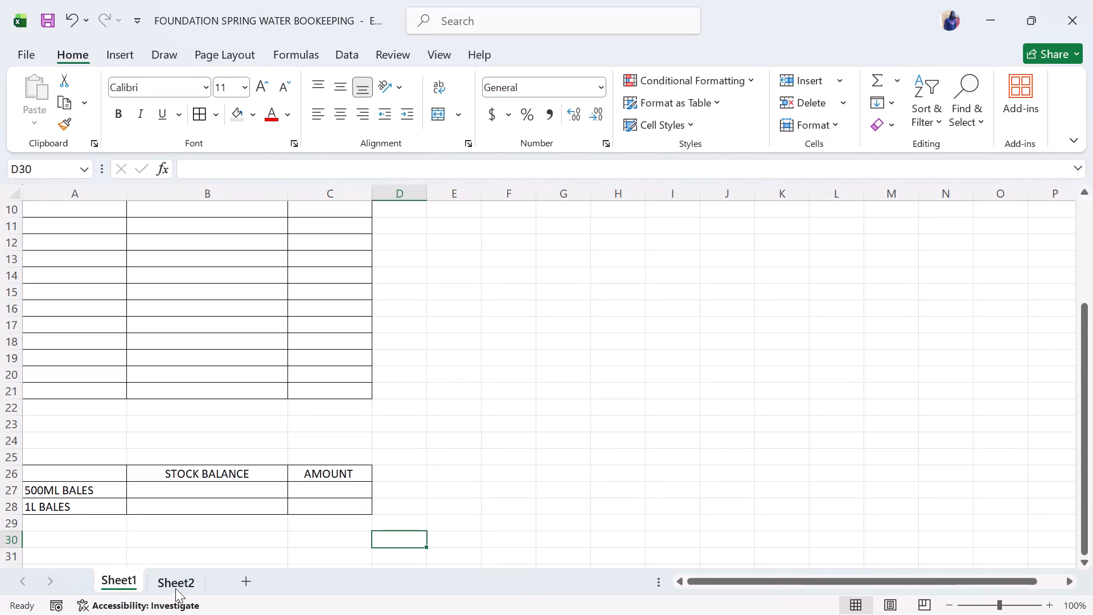
On Sheet2, enter the date 11/2/2026 in A4 for the second ledger entry and center it in the cell.
click(175, 584)
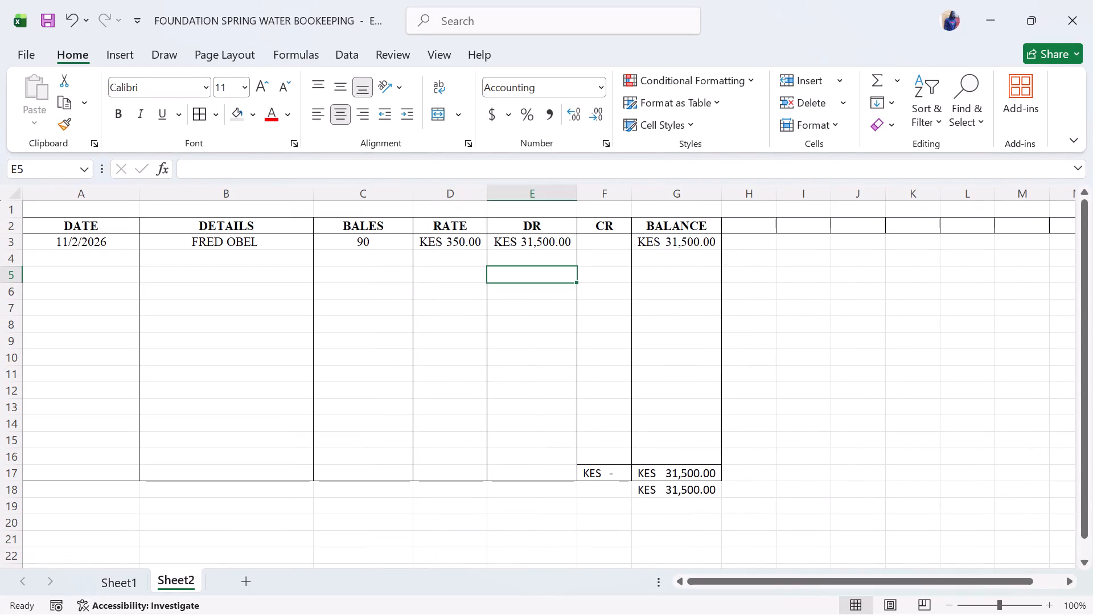
click(92, 259)
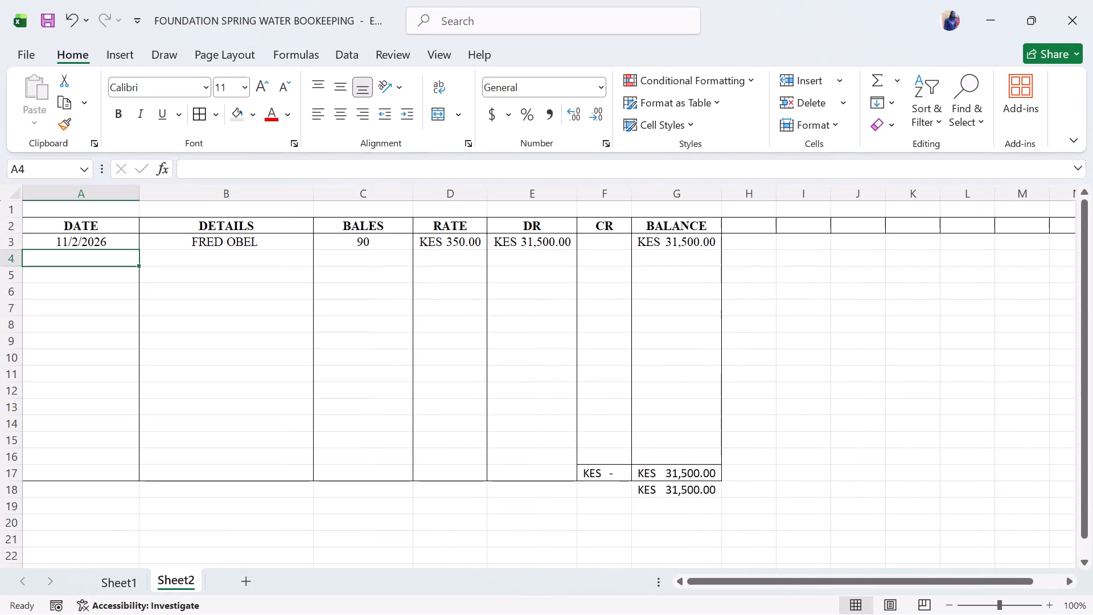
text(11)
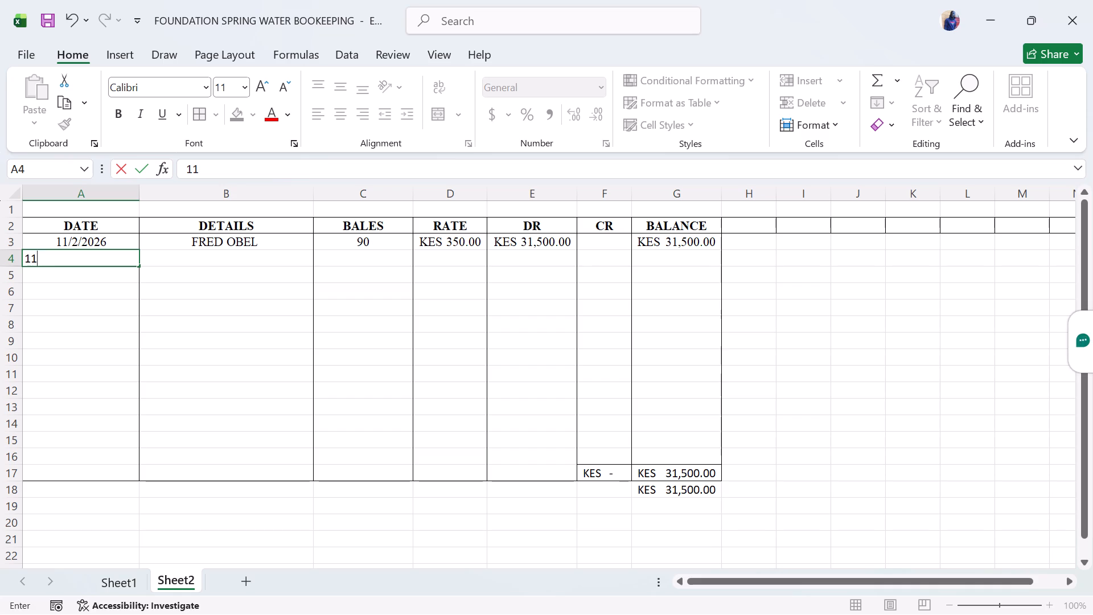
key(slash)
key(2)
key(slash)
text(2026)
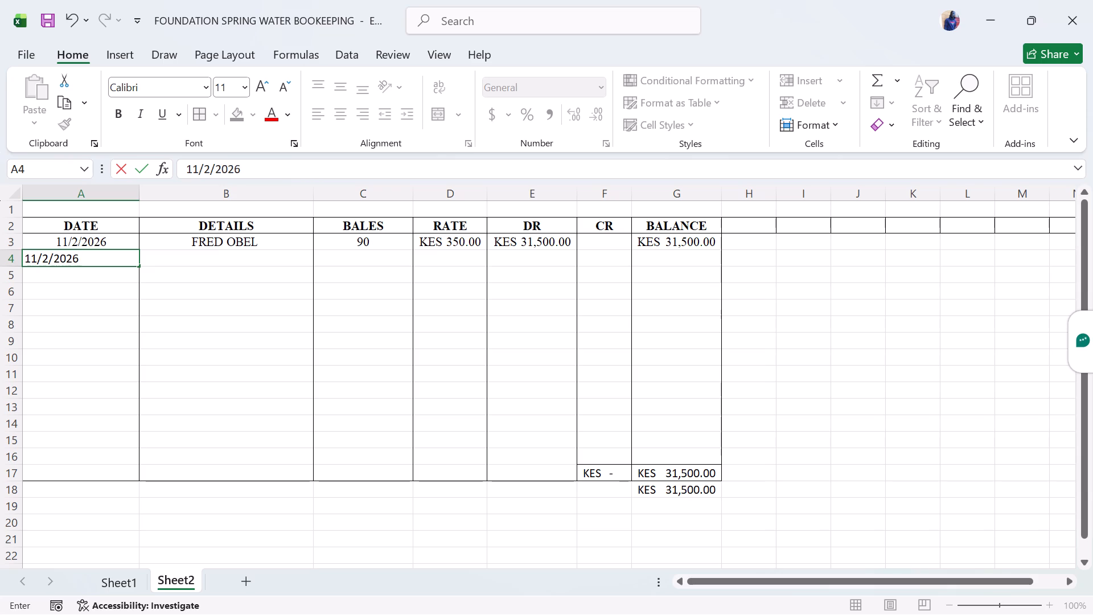
click(183, 264)
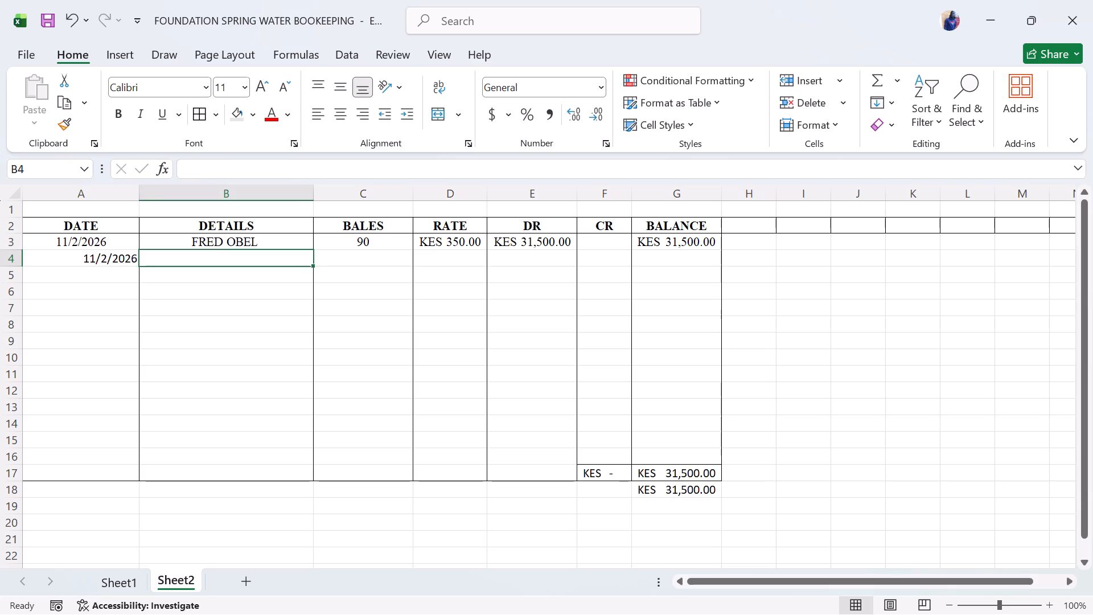
click(125, 255)
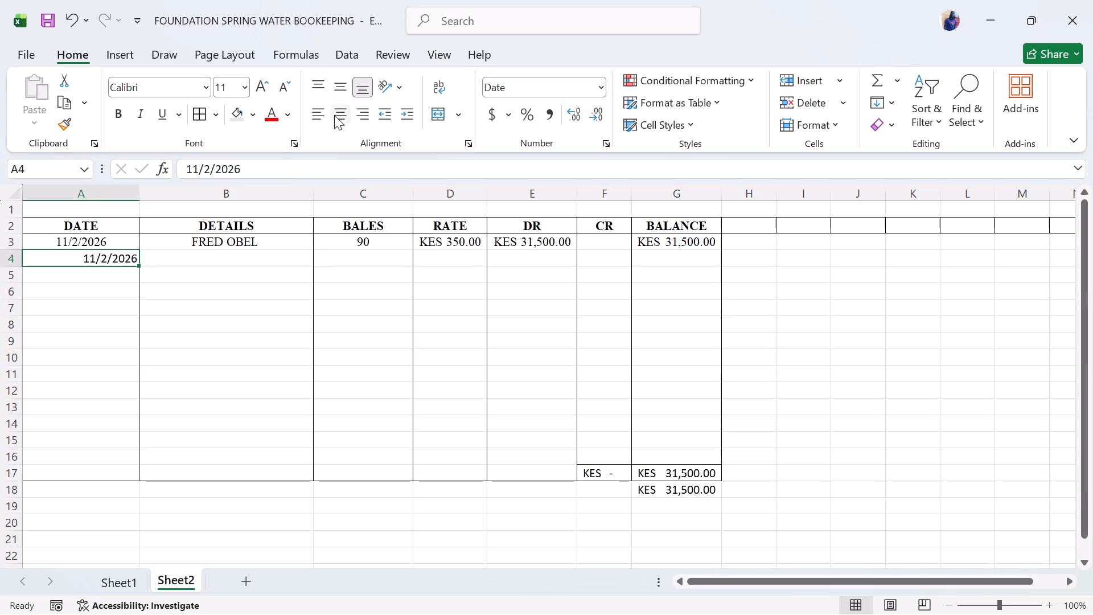
click(334, 115)
Enter the second customer's name in capital letters in the DETAILS cell B4.
click(228, 262)
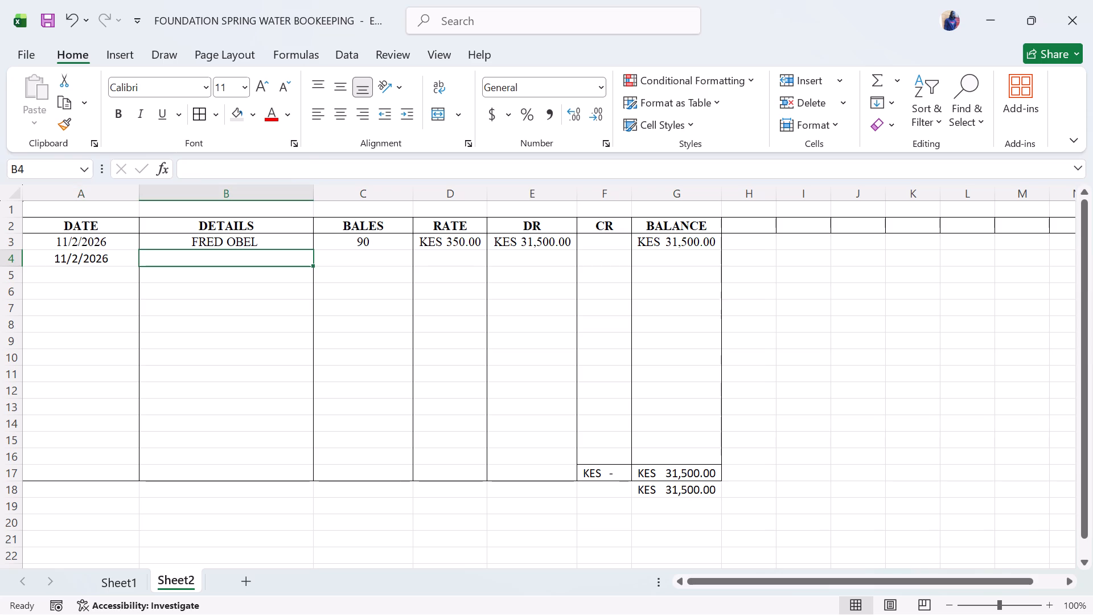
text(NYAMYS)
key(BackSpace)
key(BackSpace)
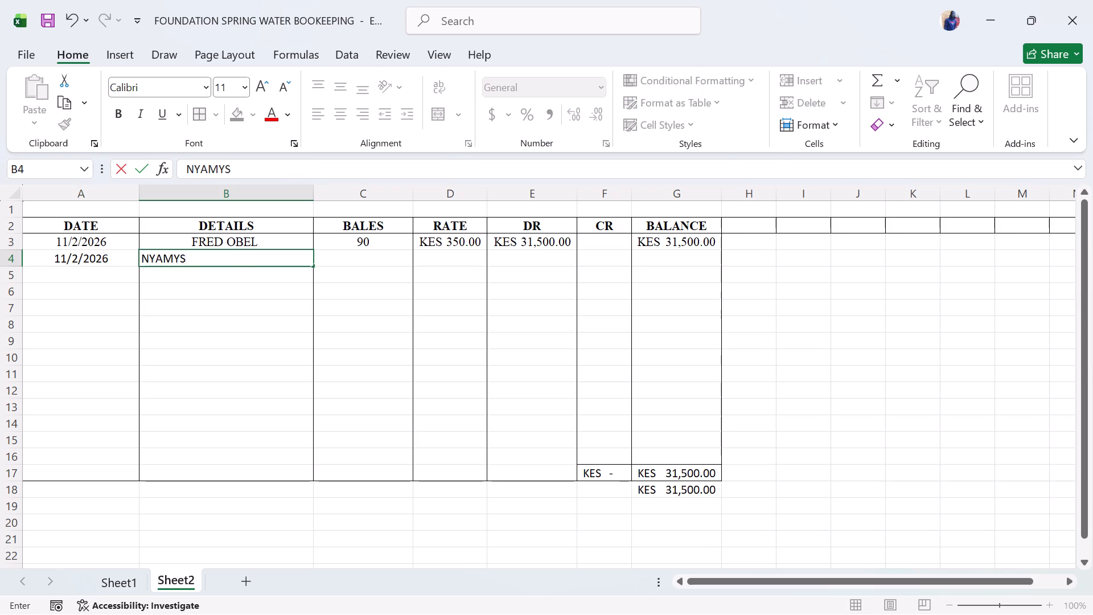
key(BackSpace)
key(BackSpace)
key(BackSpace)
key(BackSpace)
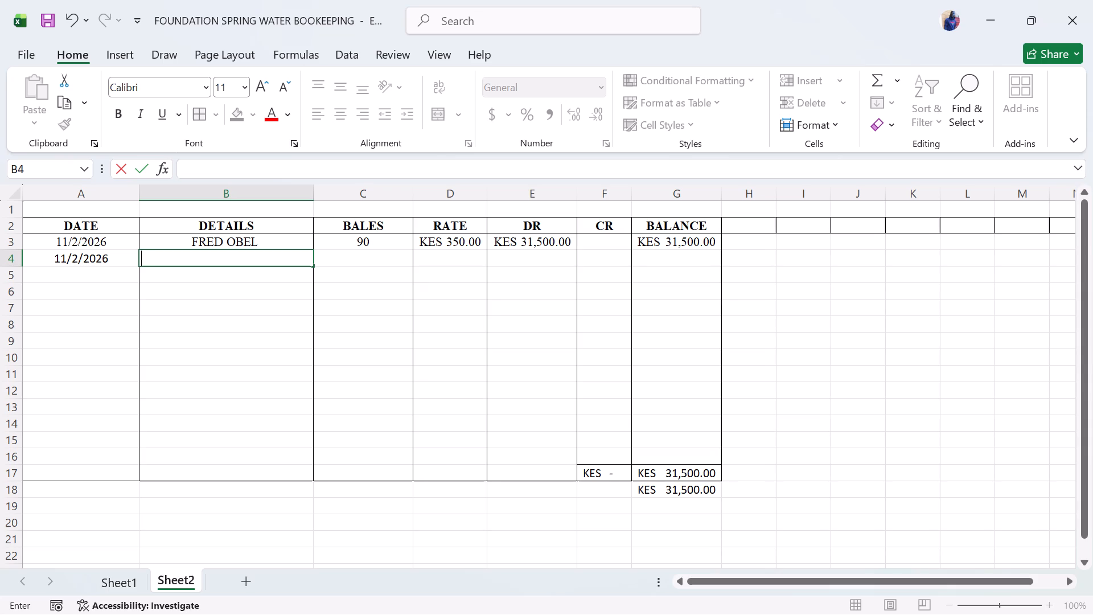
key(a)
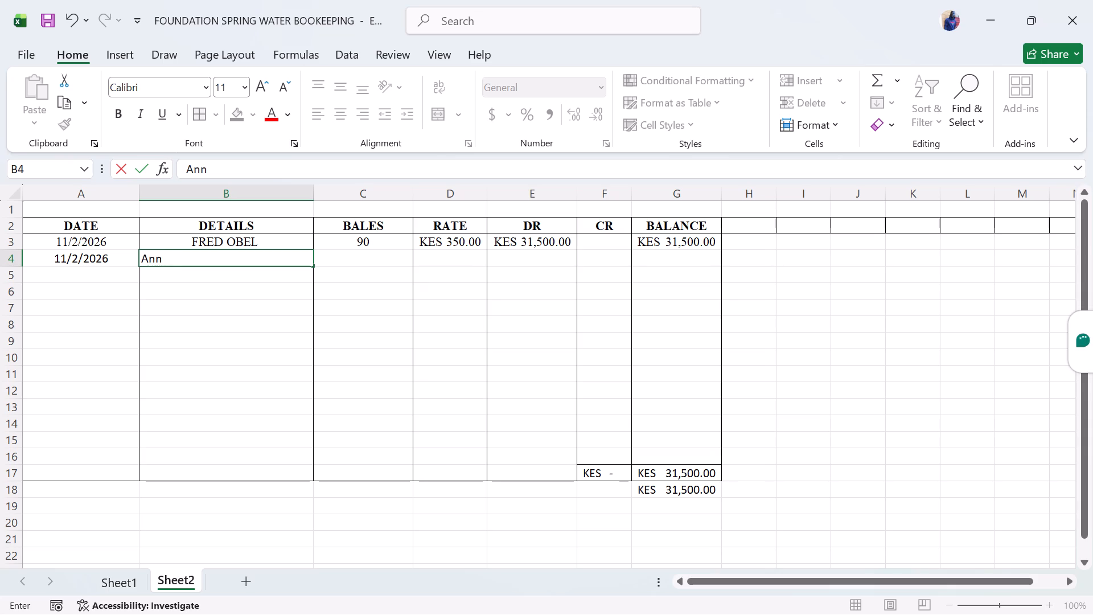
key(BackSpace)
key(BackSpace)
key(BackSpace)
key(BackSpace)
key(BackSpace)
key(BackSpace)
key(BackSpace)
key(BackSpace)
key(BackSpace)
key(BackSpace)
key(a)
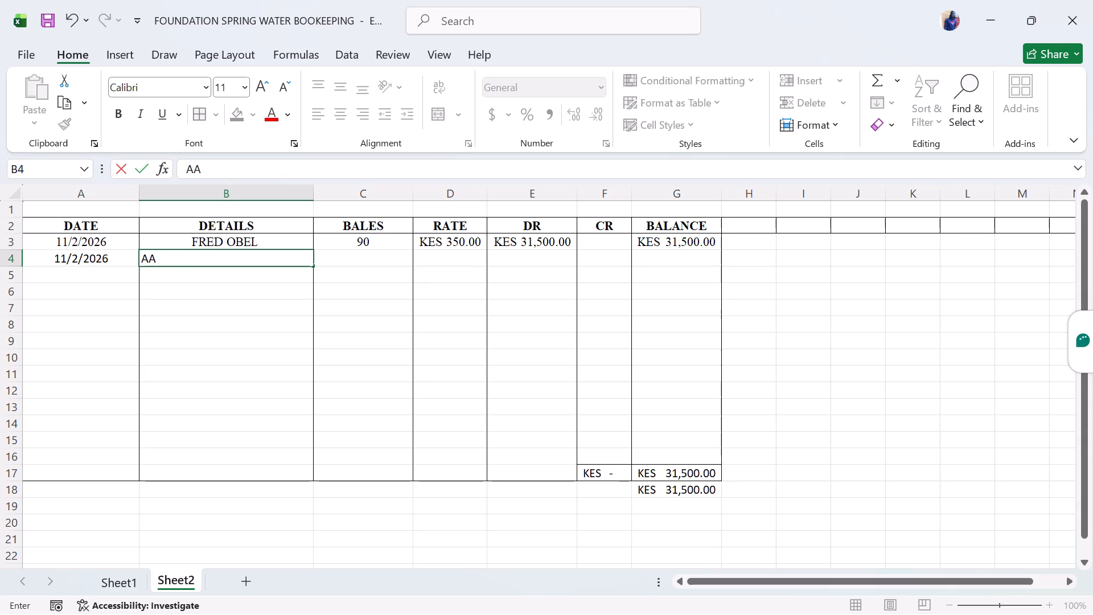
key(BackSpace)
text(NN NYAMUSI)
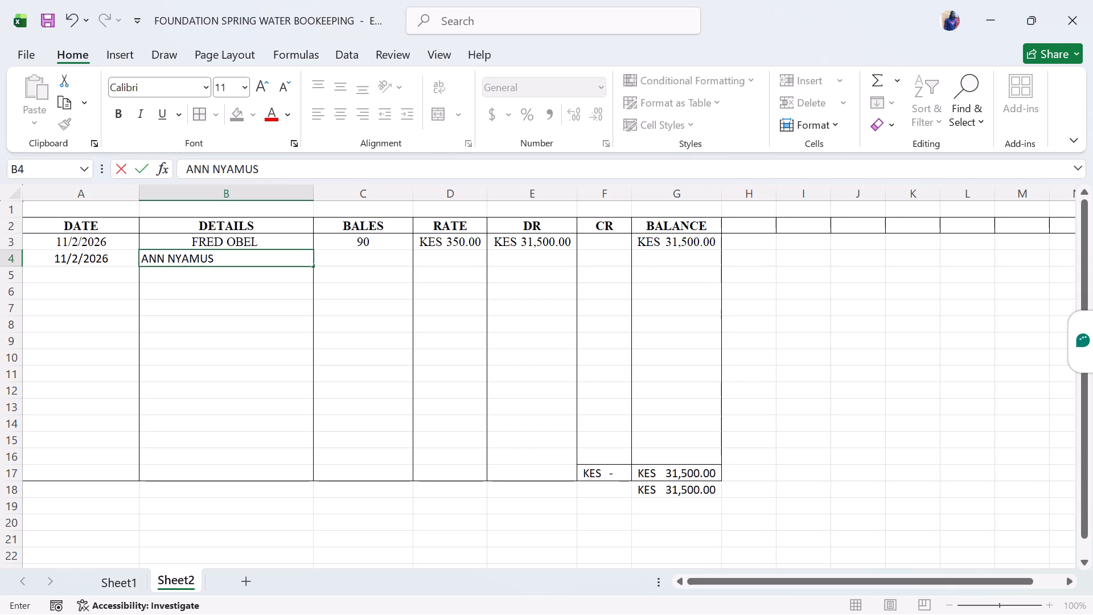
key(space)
Record 1 bale in C4 and a rate of 350 in D4 for the second customer.
click(367, 251)
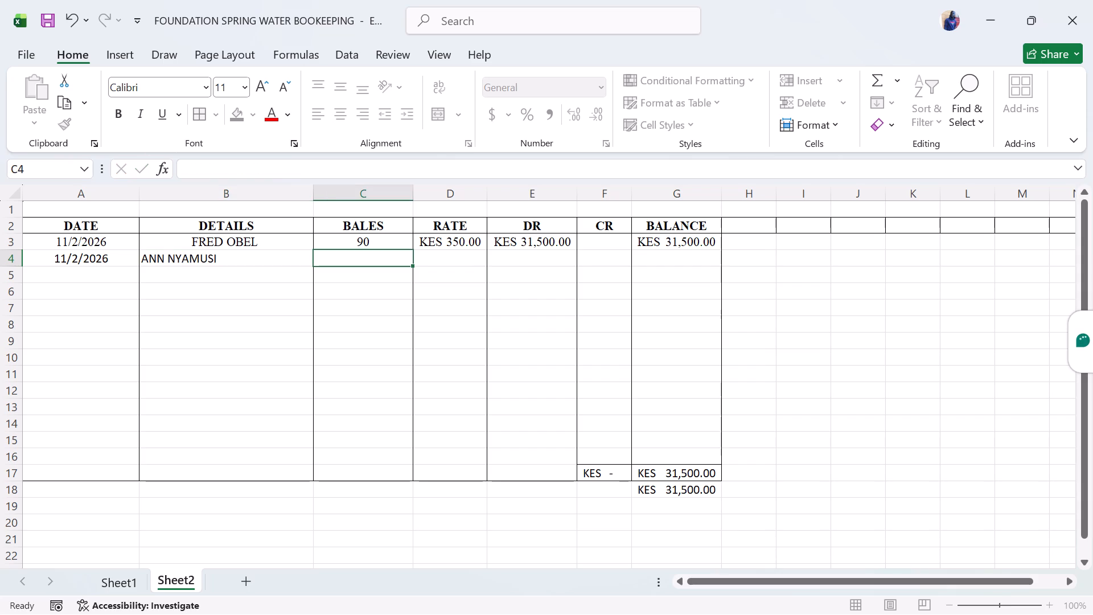
click(367, 256)
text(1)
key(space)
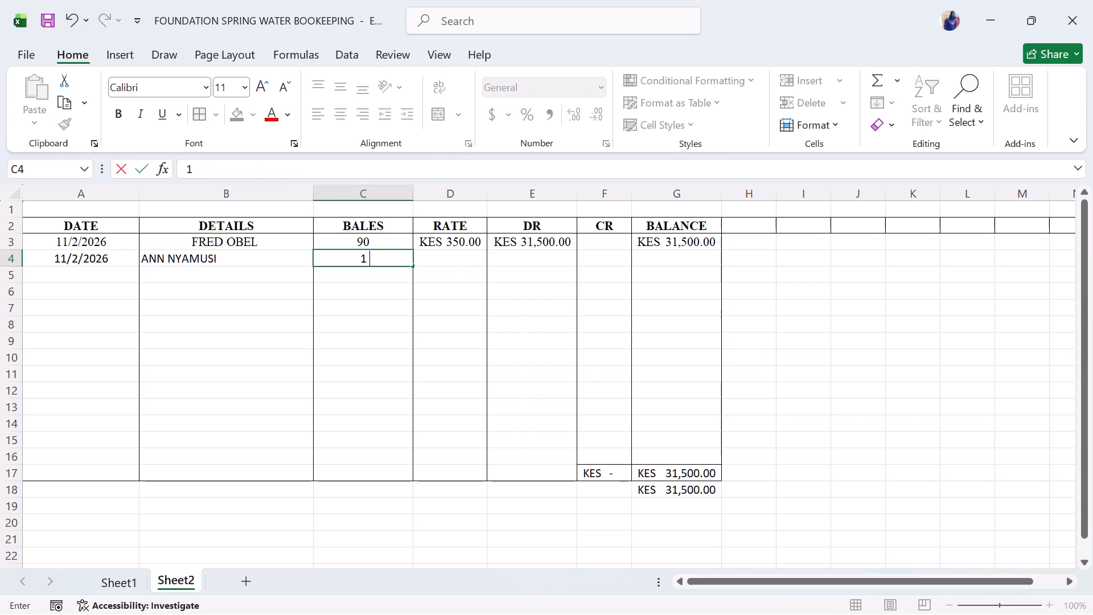
click(439, 255)
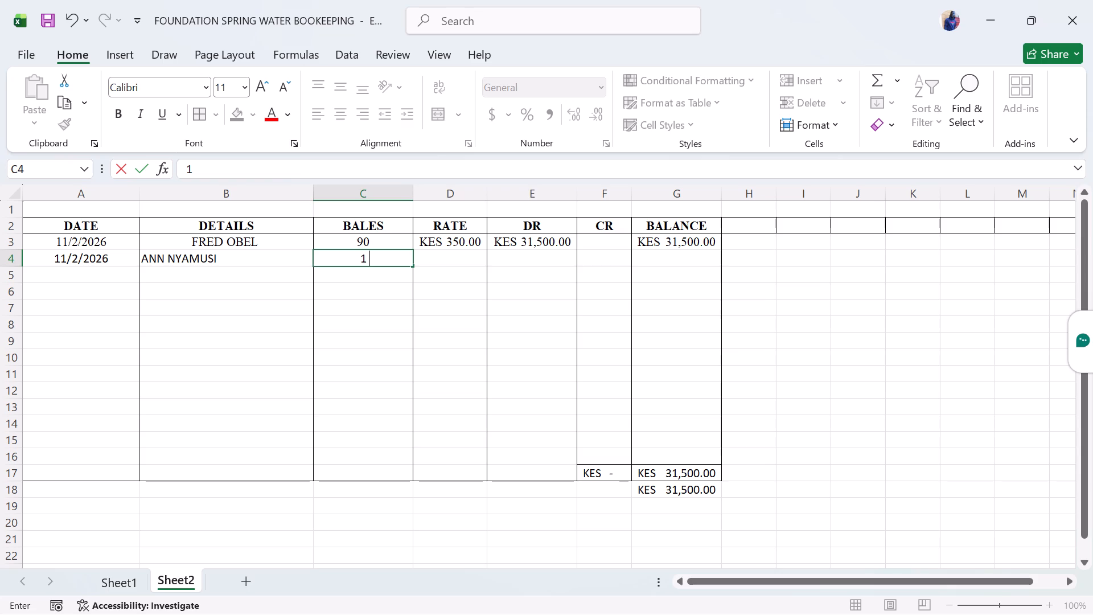
click(439, 255)
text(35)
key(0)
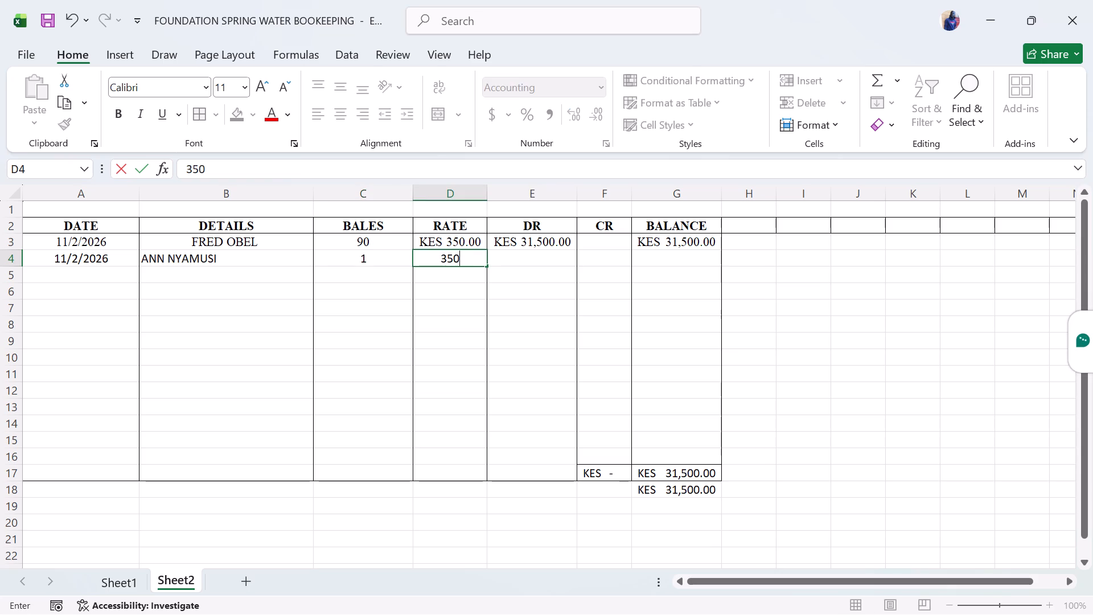
Complete row 4 with a DR of 350, a CR of 350 and a BALANCE of 0.
click(541, 249)
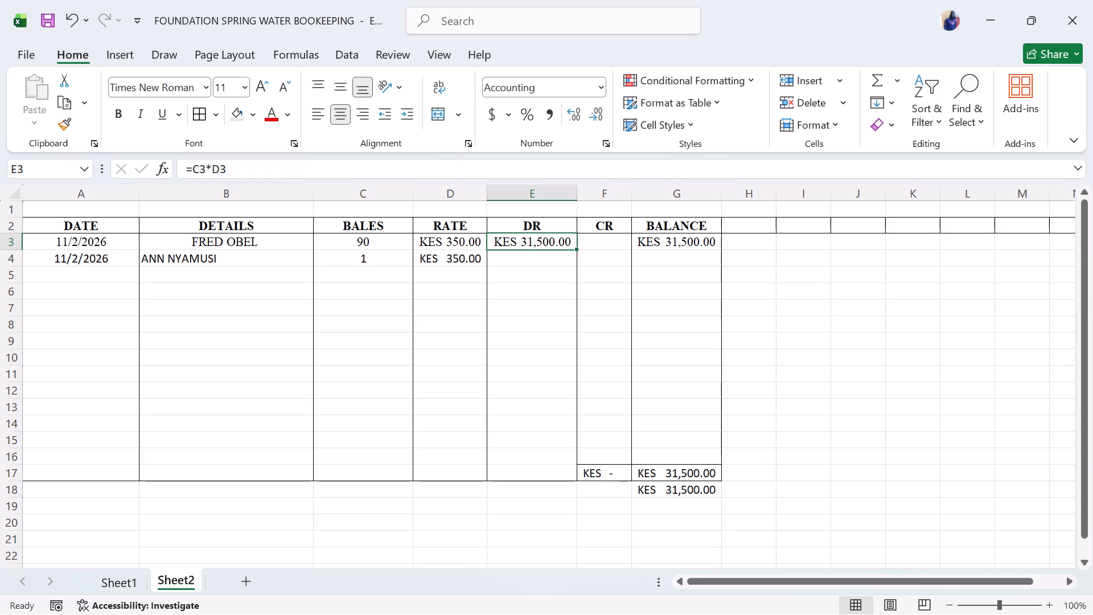
click(541, 261)
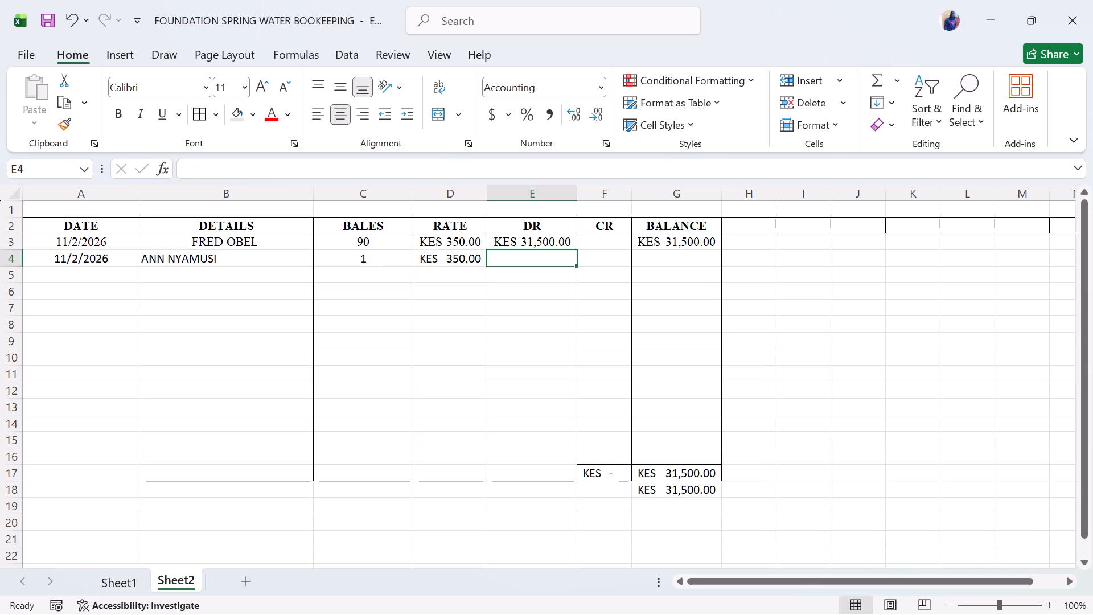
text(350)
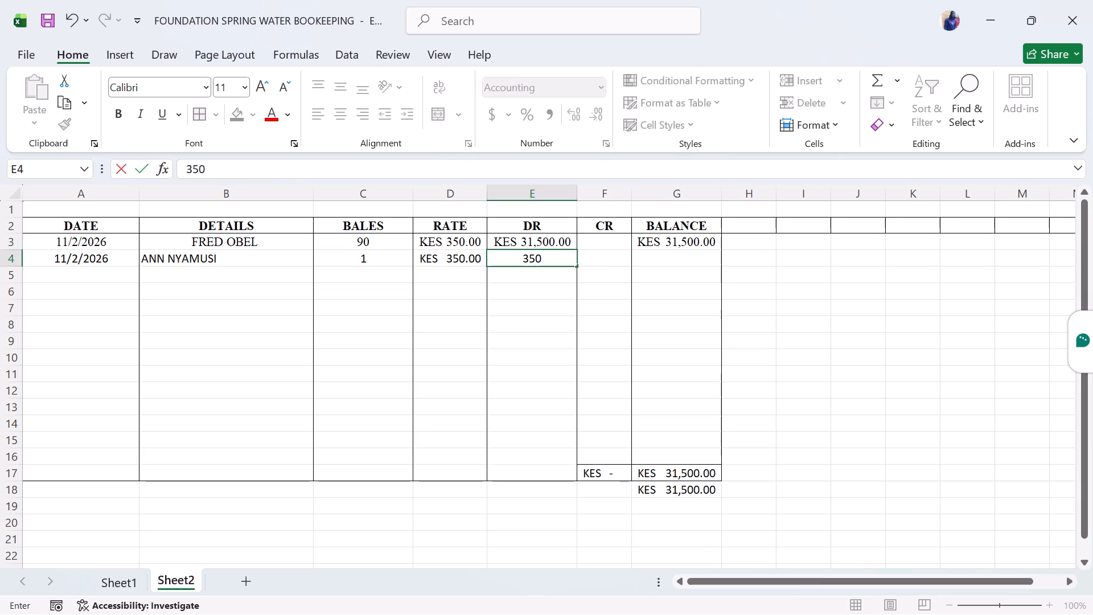
click(602, 260)
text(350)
click(661, 252)
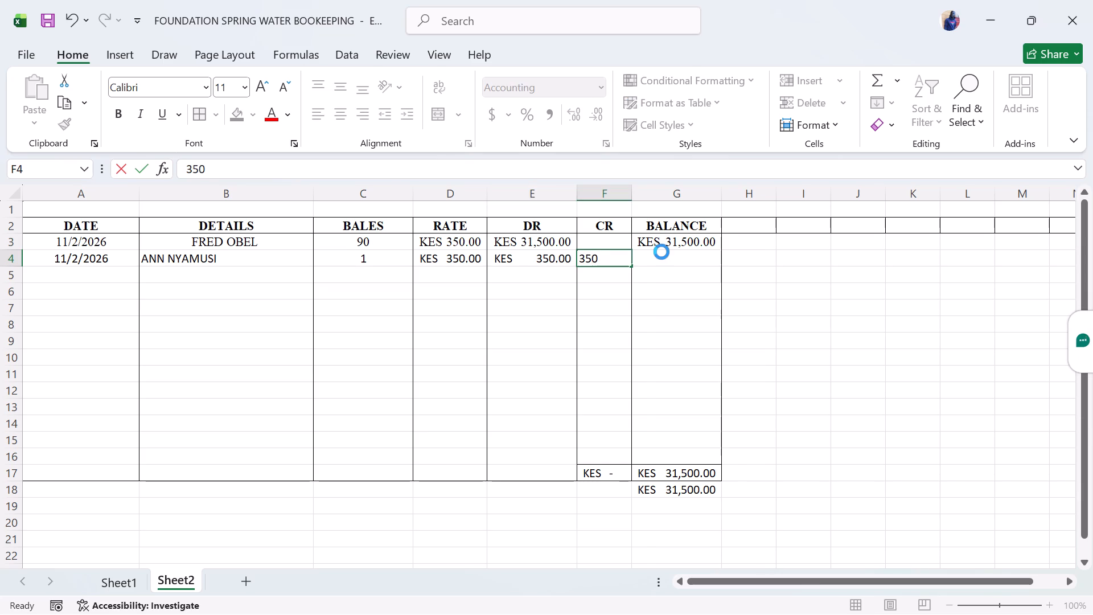
click(668, 255)
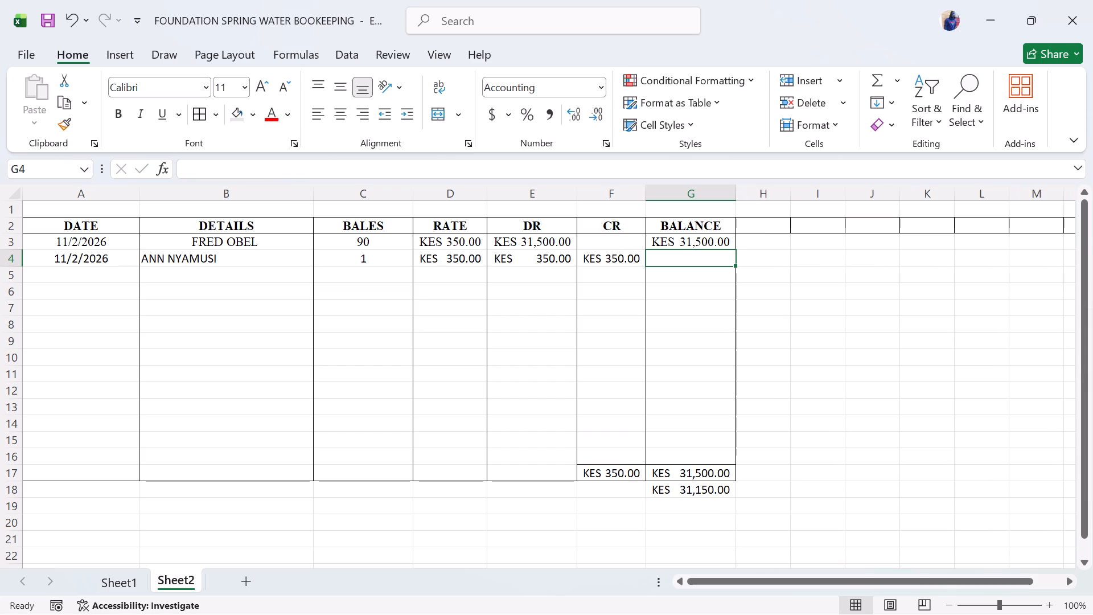
click(672, 256)
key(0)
key(Return)
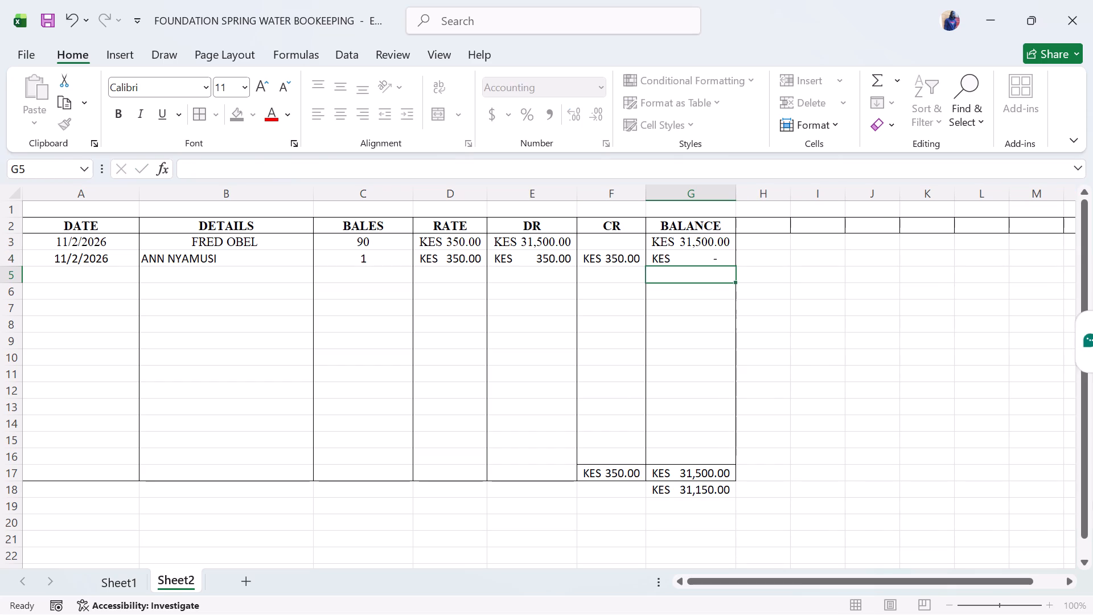
Save the workbook.
click(819, 263)
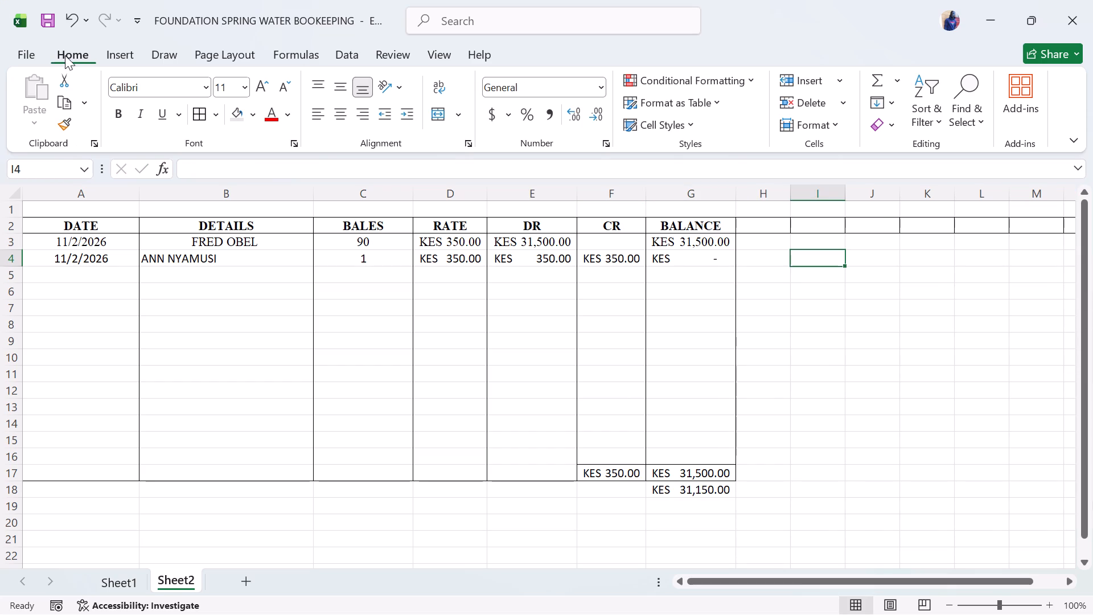
click(48, 10)
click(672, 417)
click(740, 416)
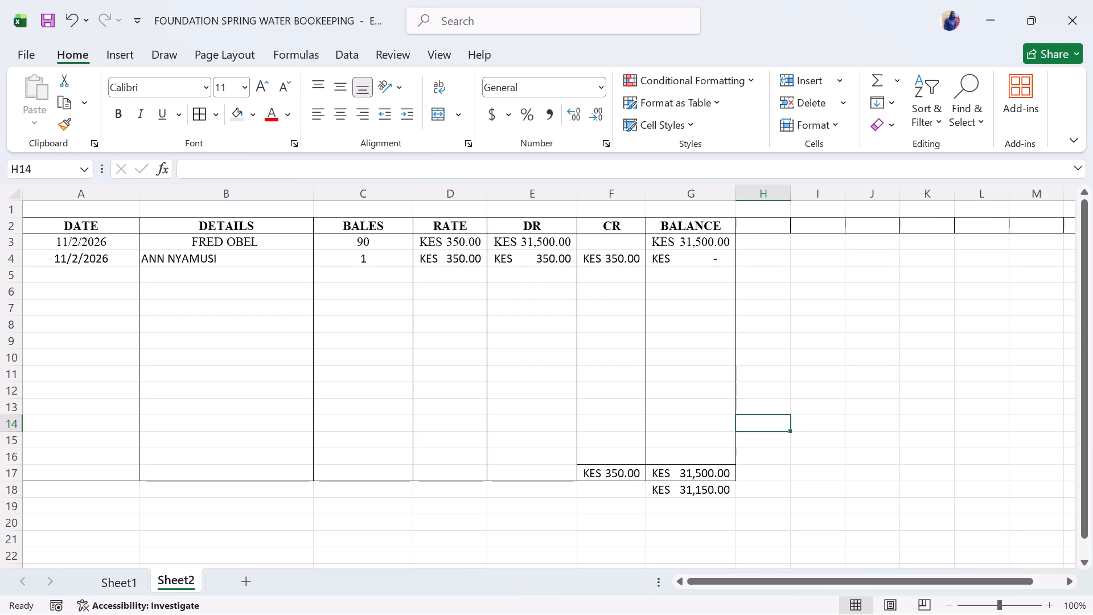
Set the font of the whole ledger range A2:G18 to Times New Roman.
click(544, 261)
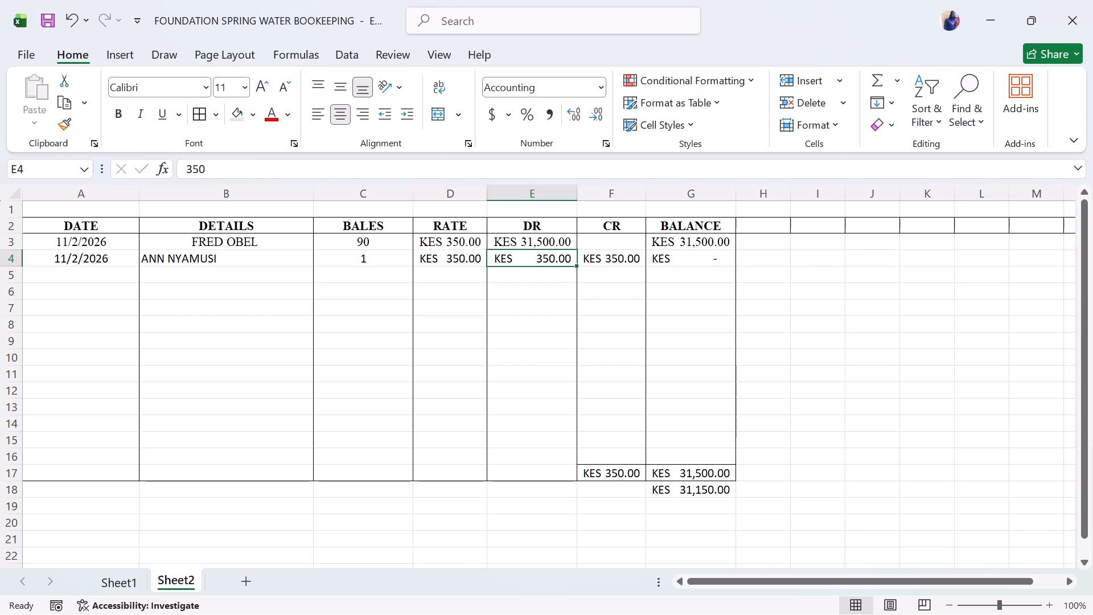
key(ctrl+a)
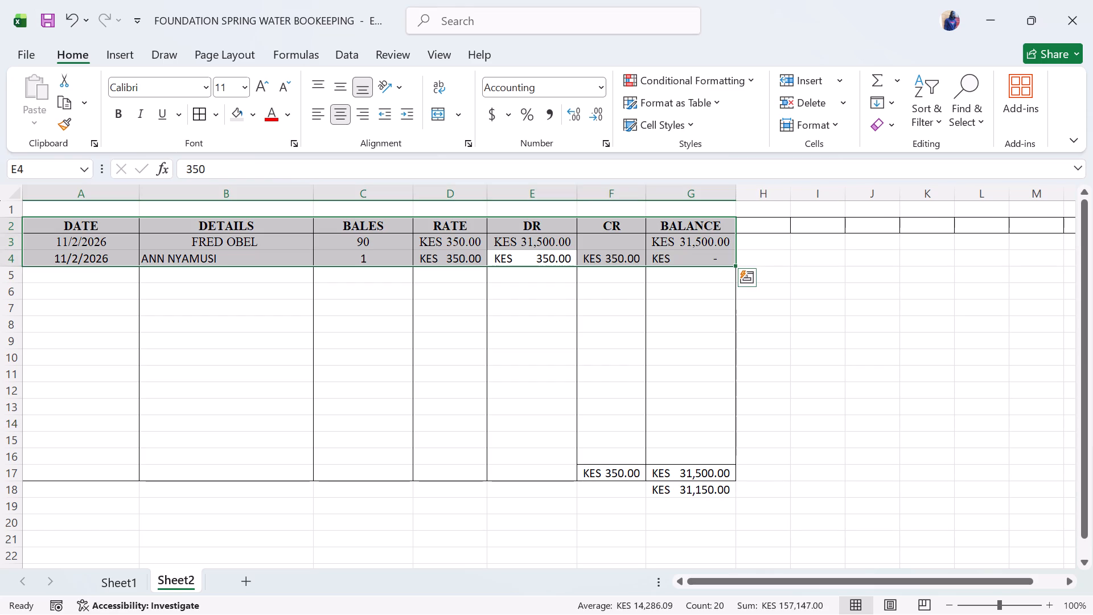
click(59, 221)
drag(59, 225, 221, 235)
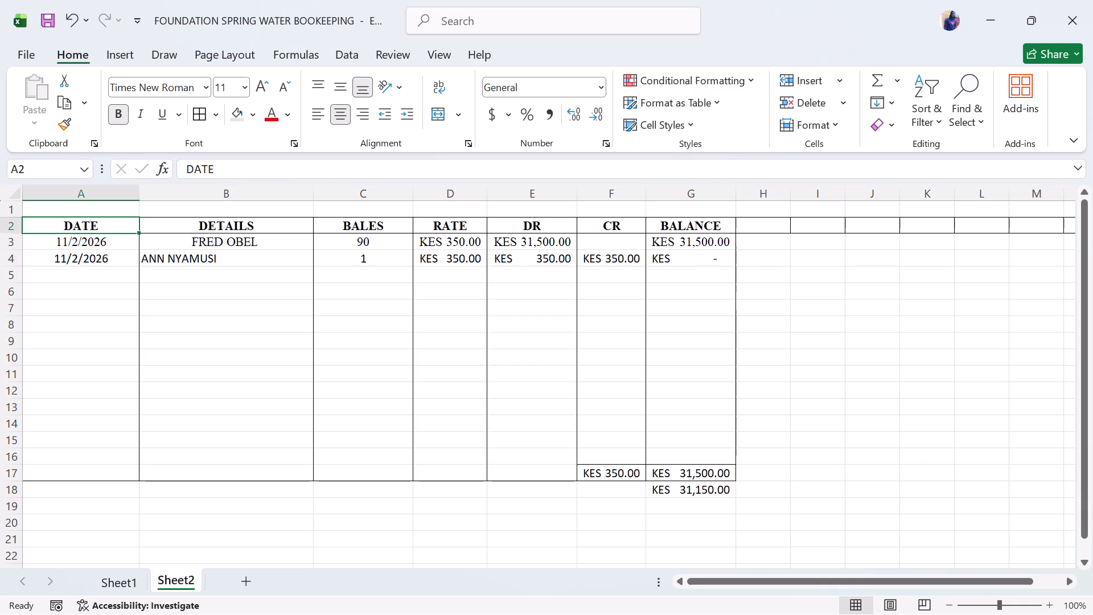
drag(221, 235, 719, 486)
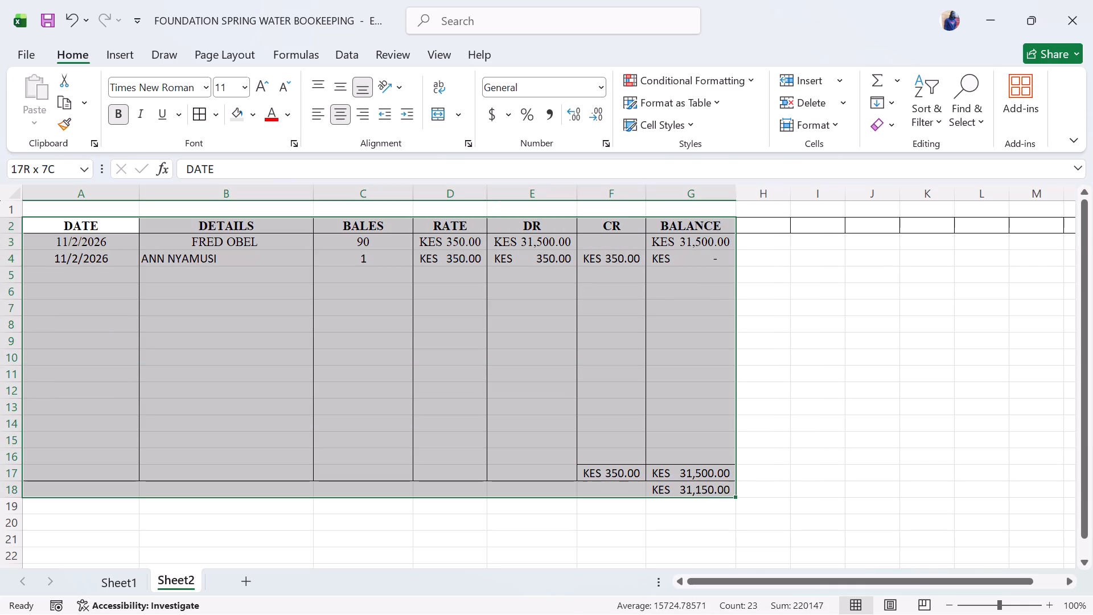
drag(719, 486, 729, 487)
click(206, 88)
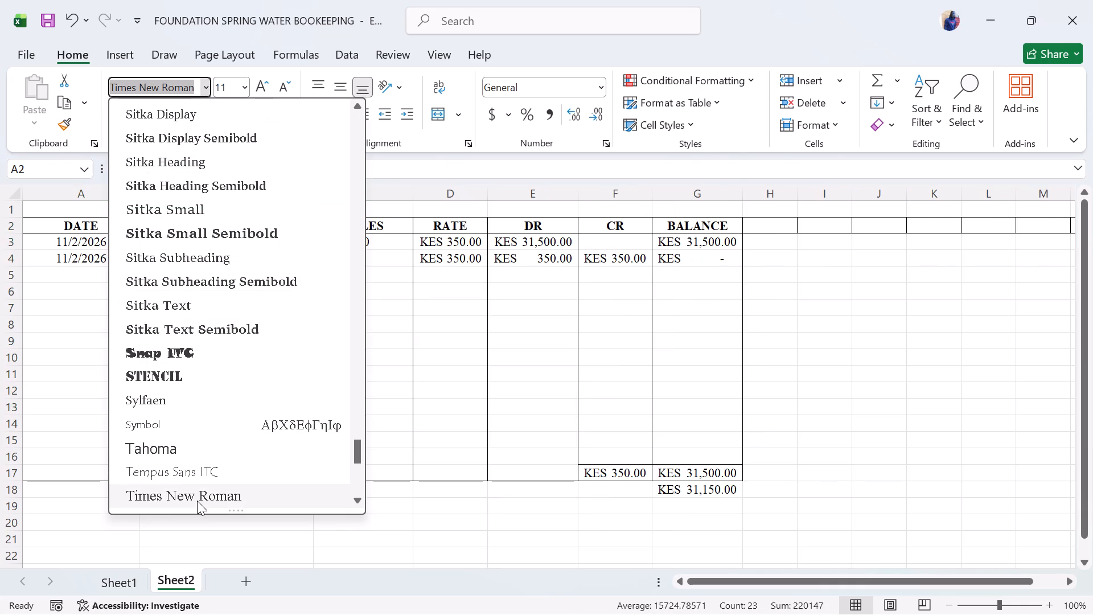
click(197, 501)
click(289, 266)
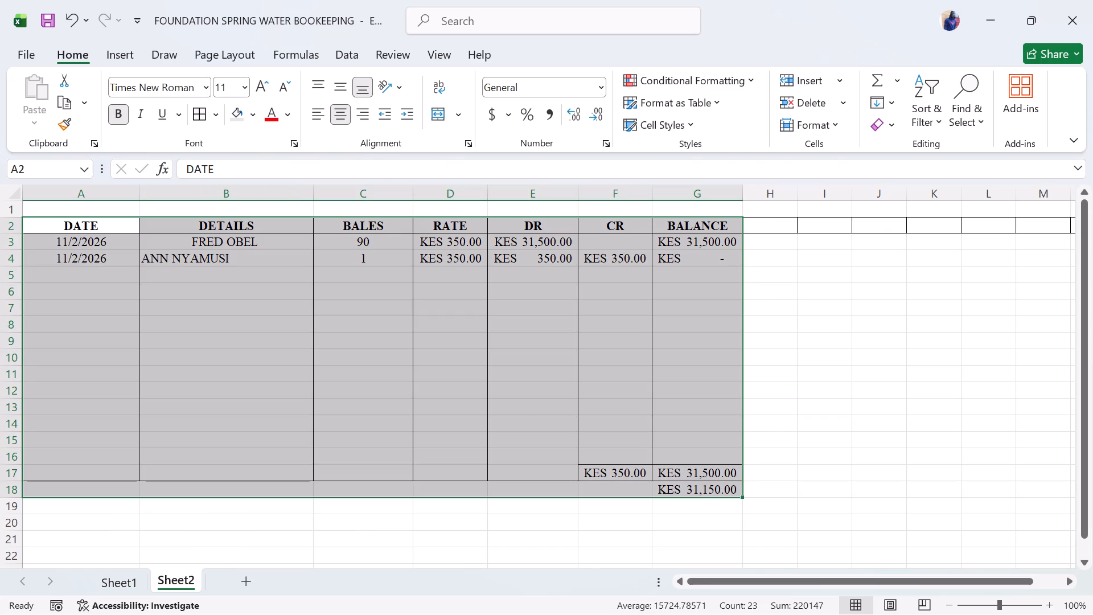
Centre the second customer's name in the DETAILS cell B4.
click(289, 260)
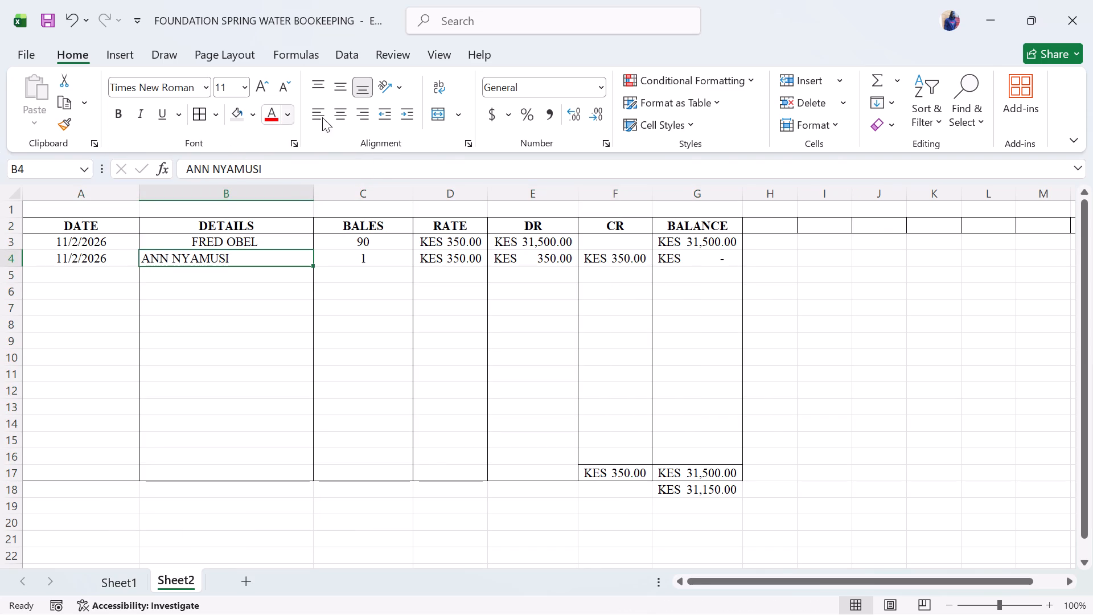
click(336, 115)
click(379, 284)
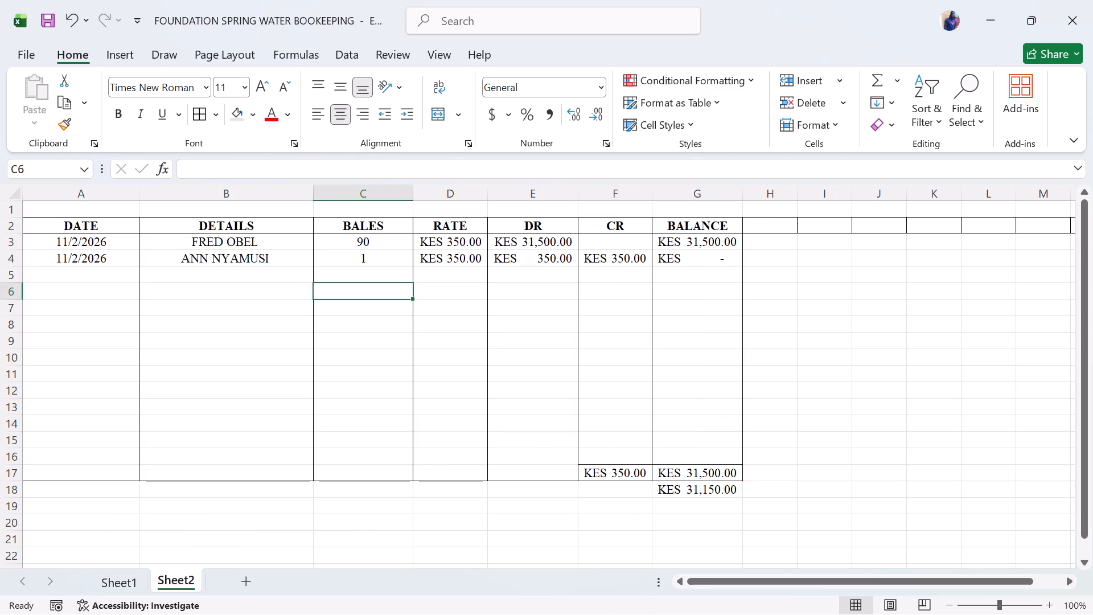
Move the second customer's entry A4:G4 from Sheet2 to row 2 of a new worksheet, starting at A2.
click(500, 260)
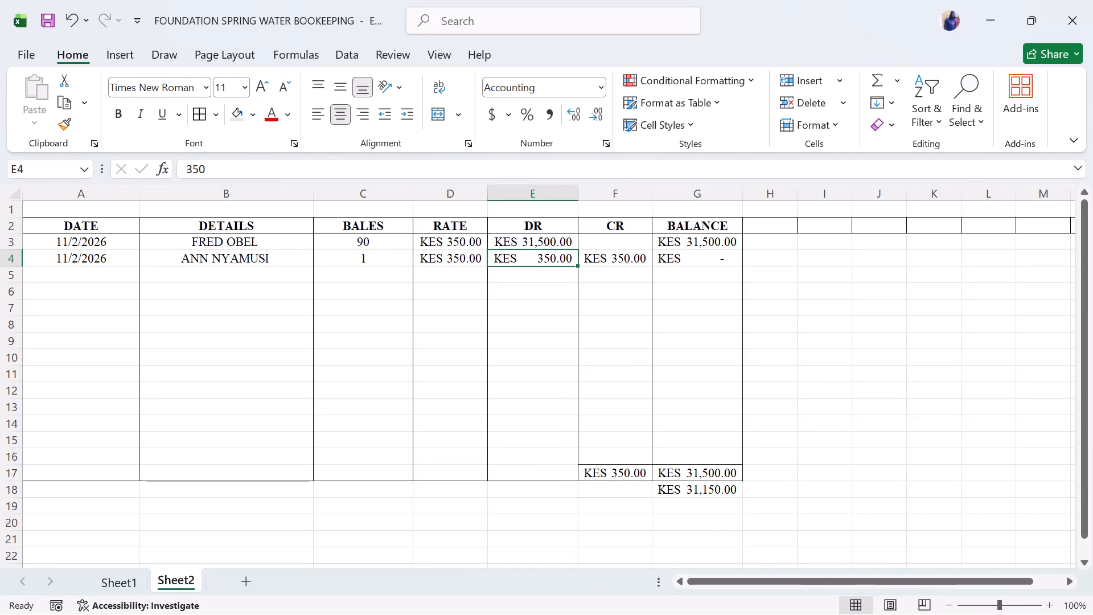
drag(57, 259, 597, 270)
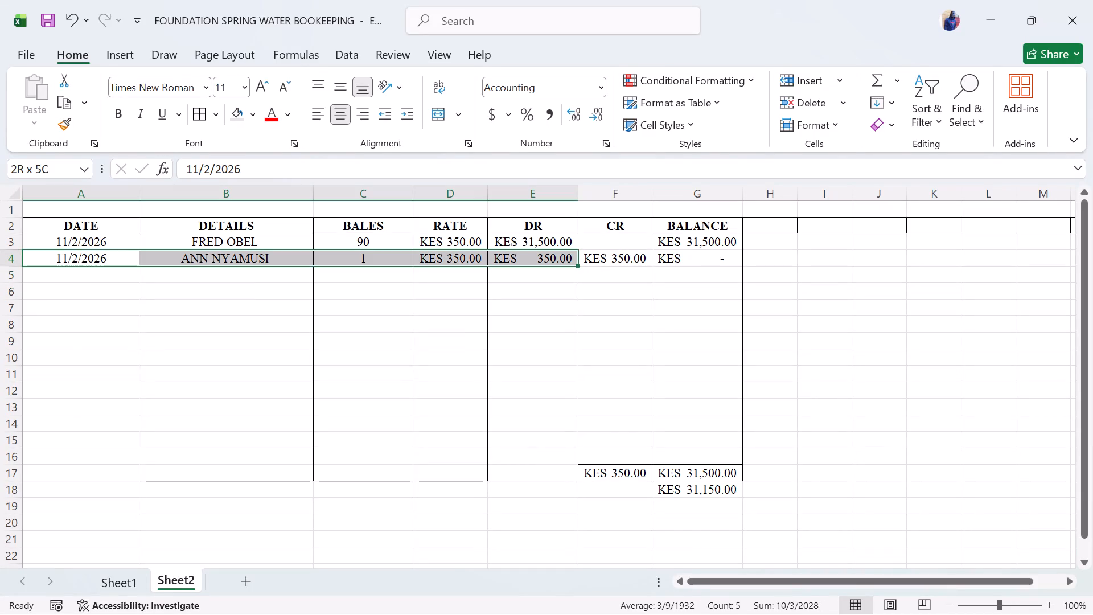
drag(597, 270, 698, 254)
key(ctrl+x)
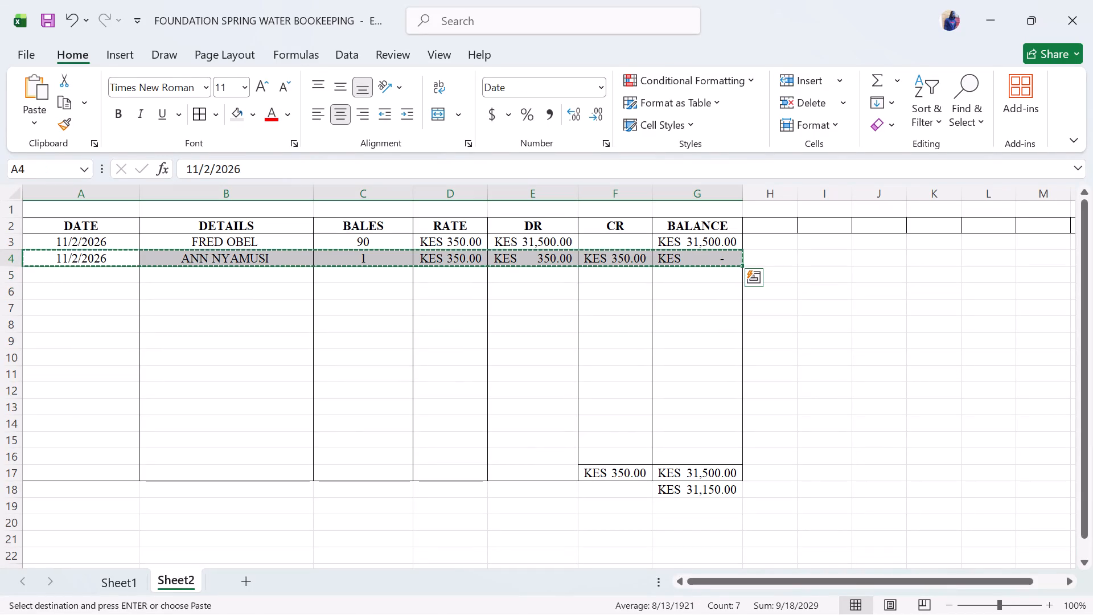
click(250, 582)
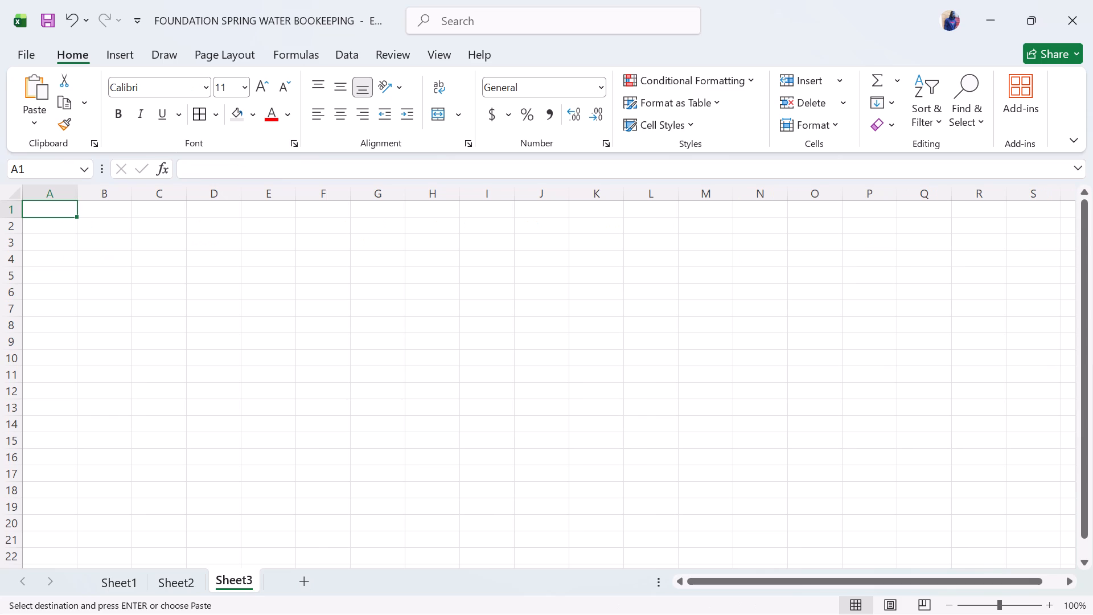
drag(56, 231, 433, 230)
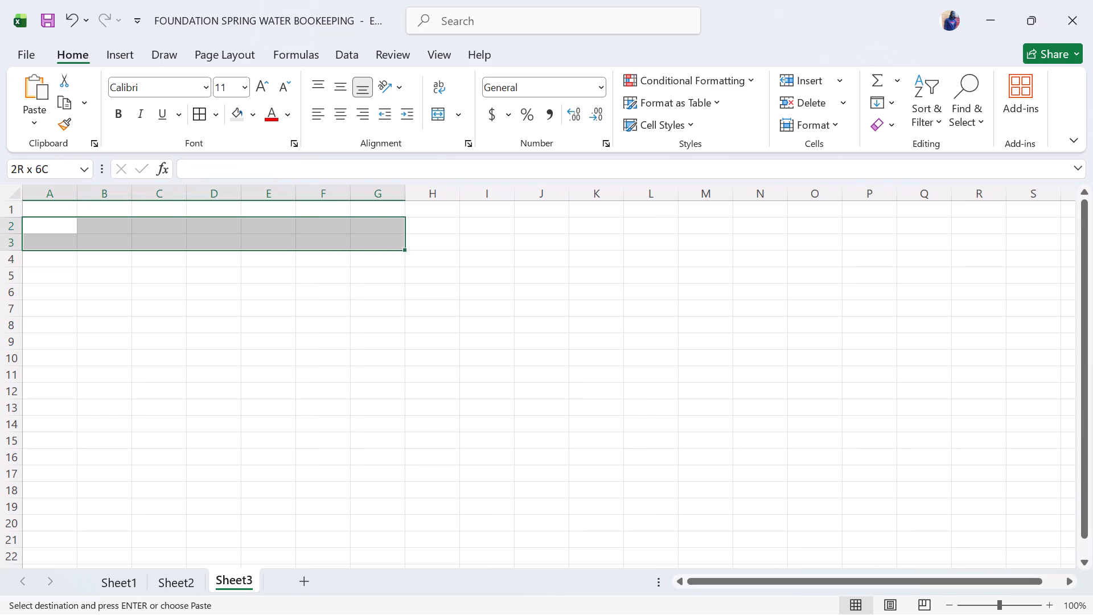
drag(433, 230, 558, 228)
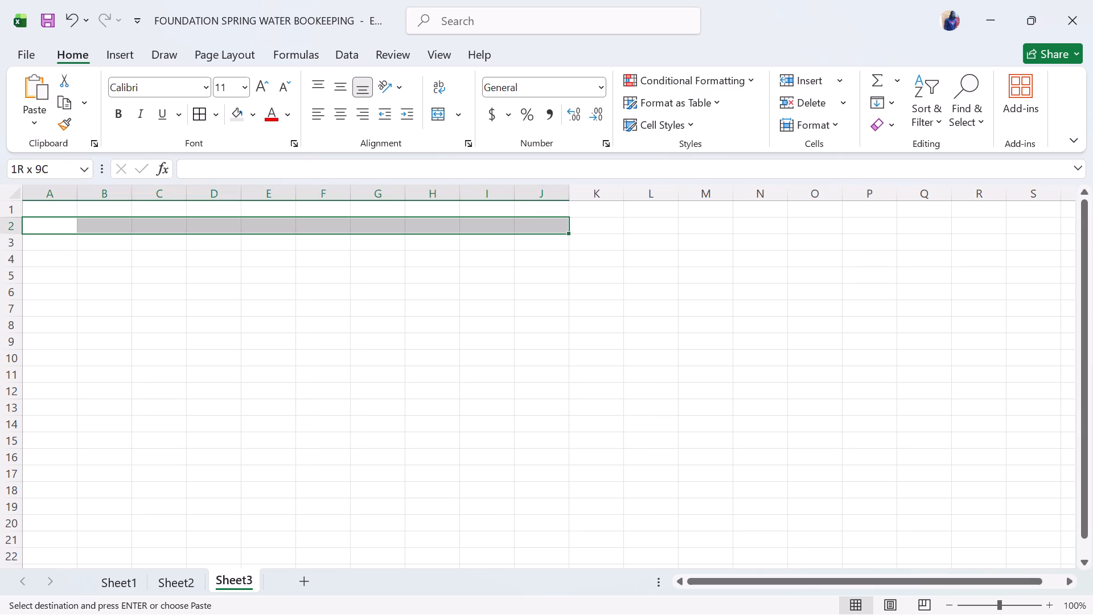
drag(558, 228, 561, 227)
click(510, 239)
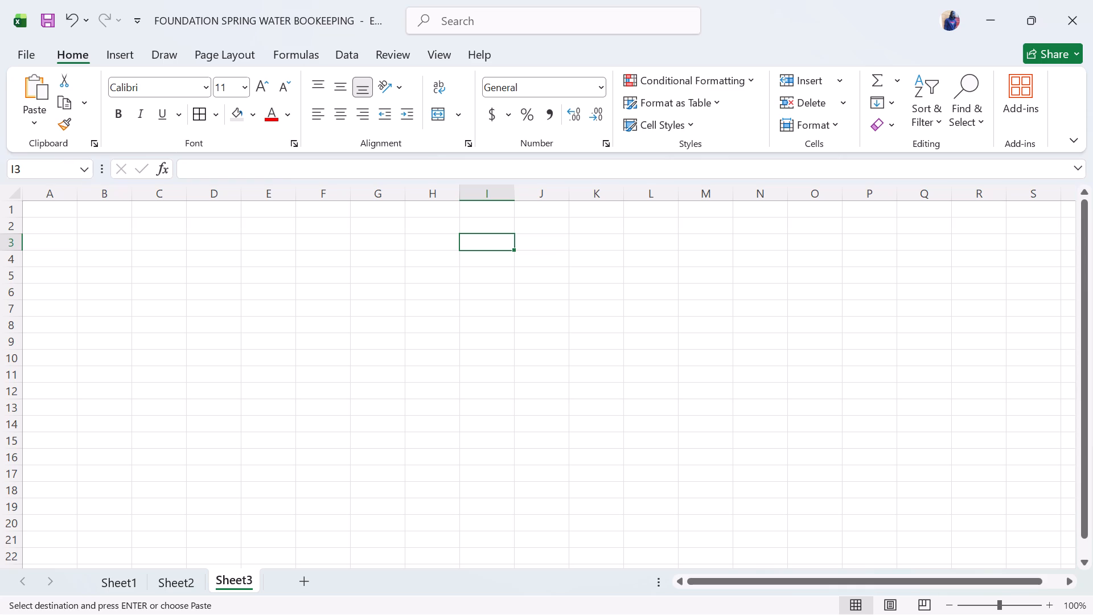
drag(36, 223, 660, 231)
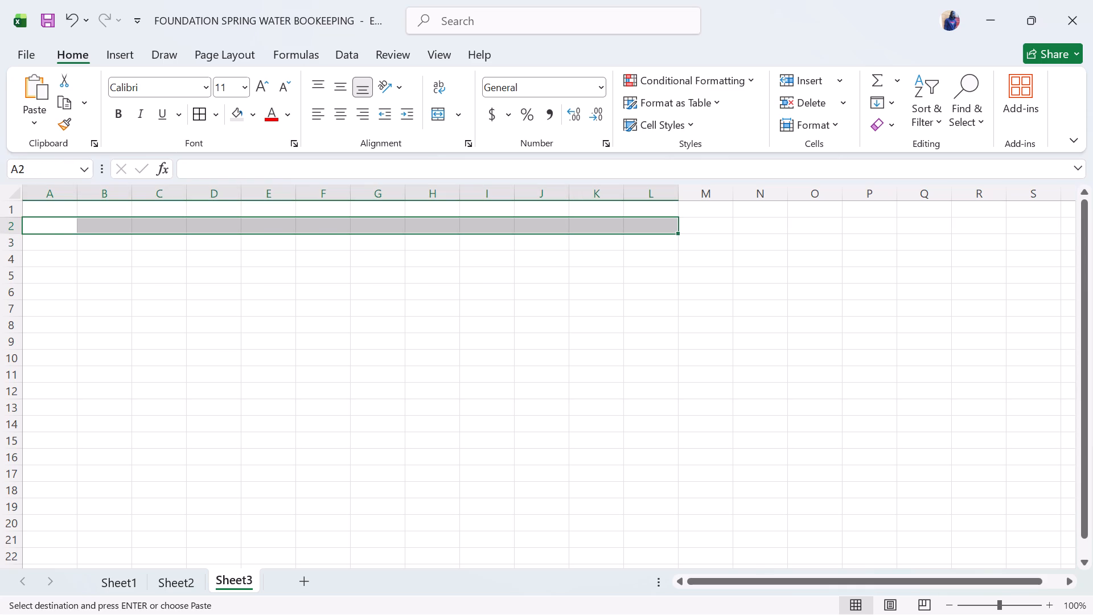
key(ctrl+v)
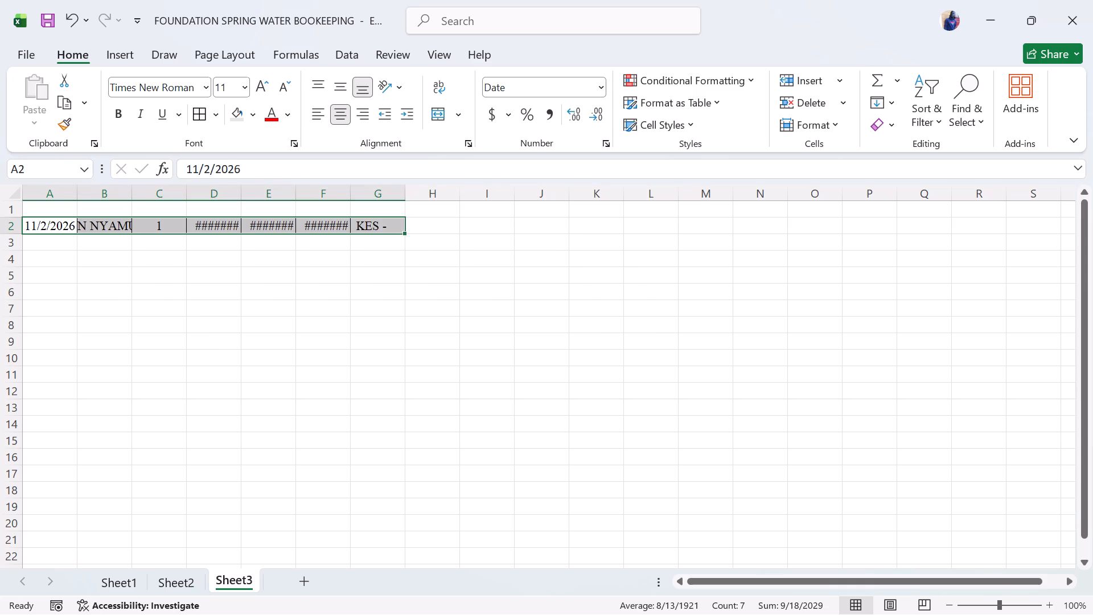
Fit columns B, D, E, F and G to the moved entry's contents, and leave column C wider than its content.
double_click(132, 195)
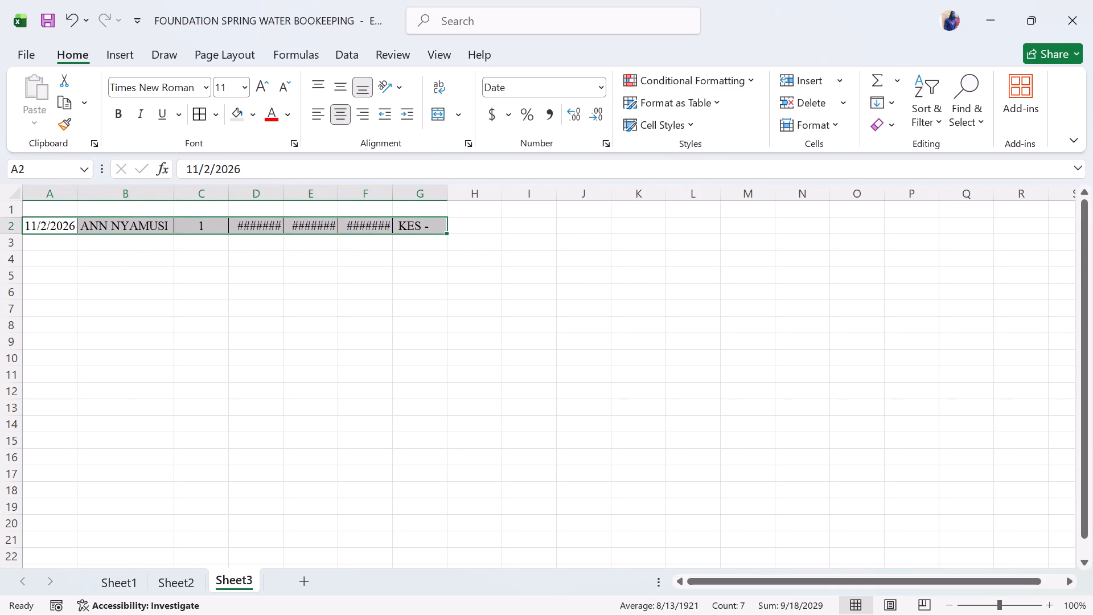
double_click(232, 196)
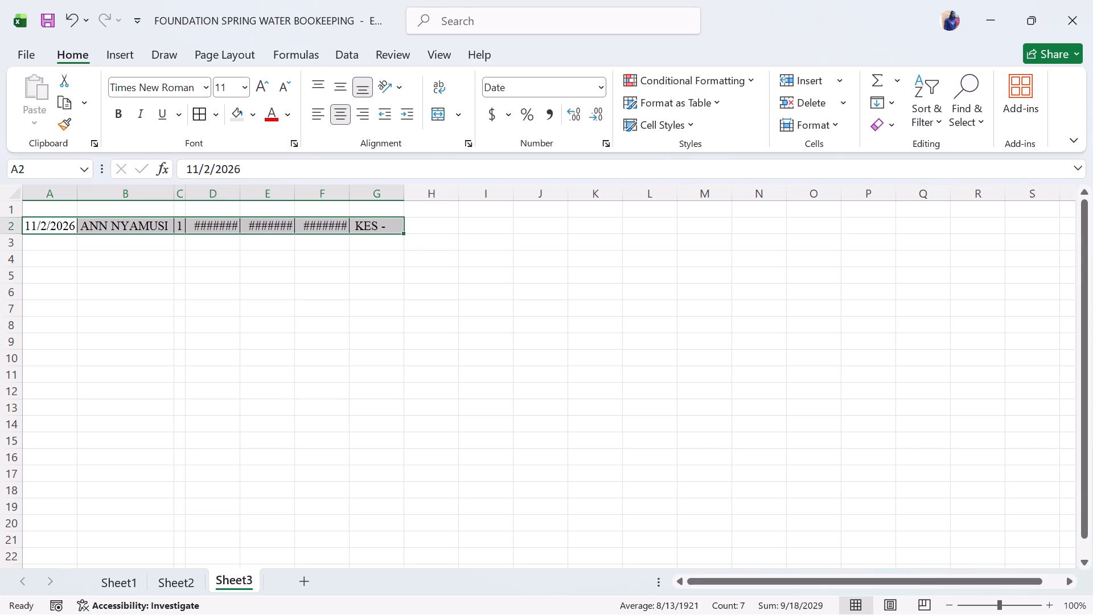
double_click(239, 195)
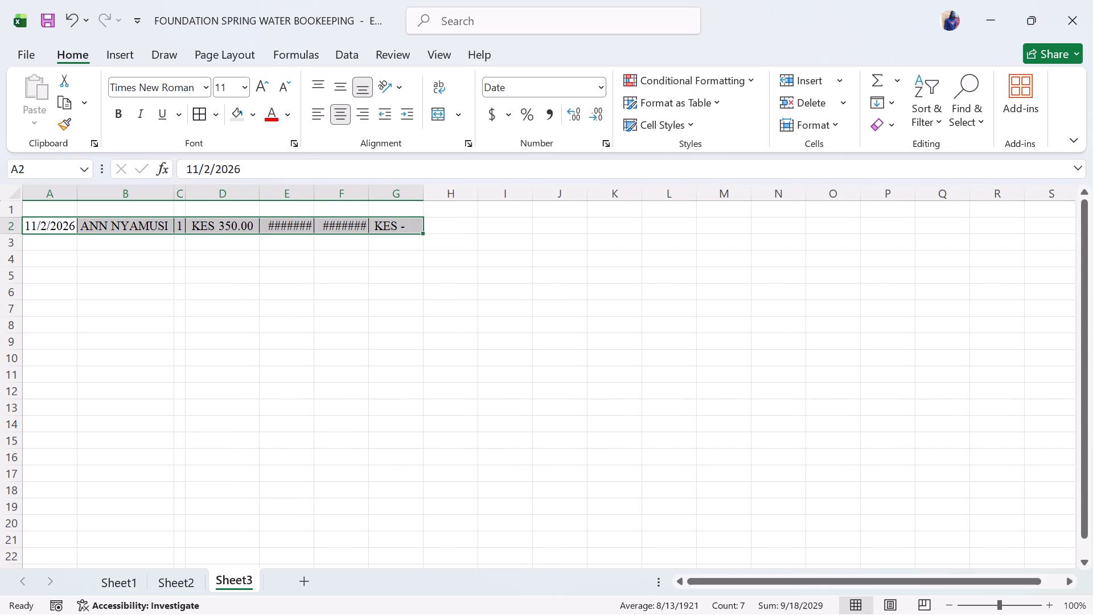
drag(183, 194, 226, 219)
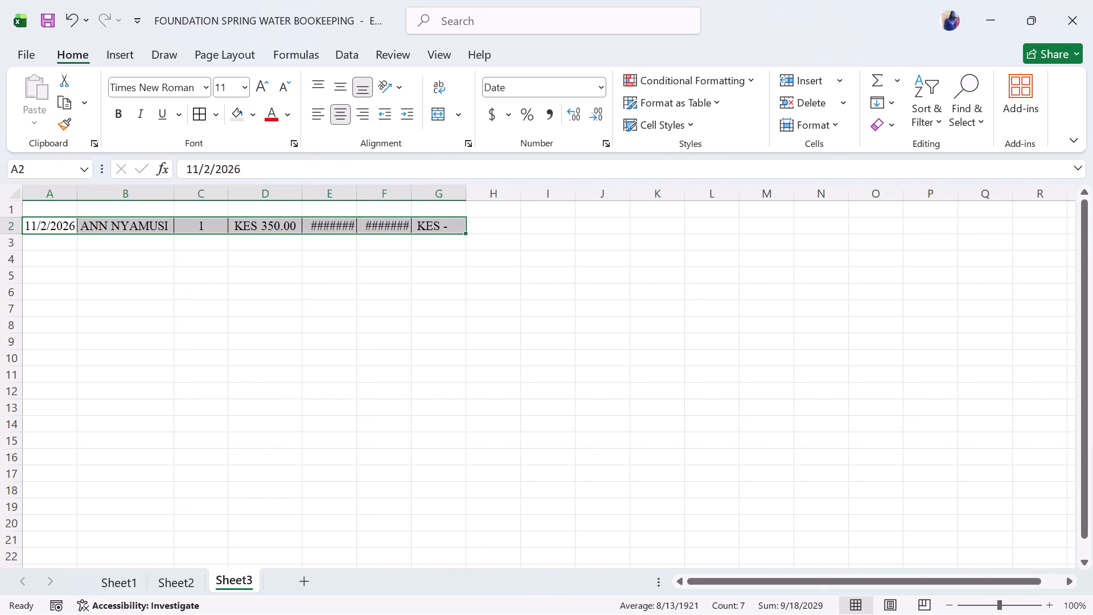
double_click(358, 194)
double_click(431, 197)
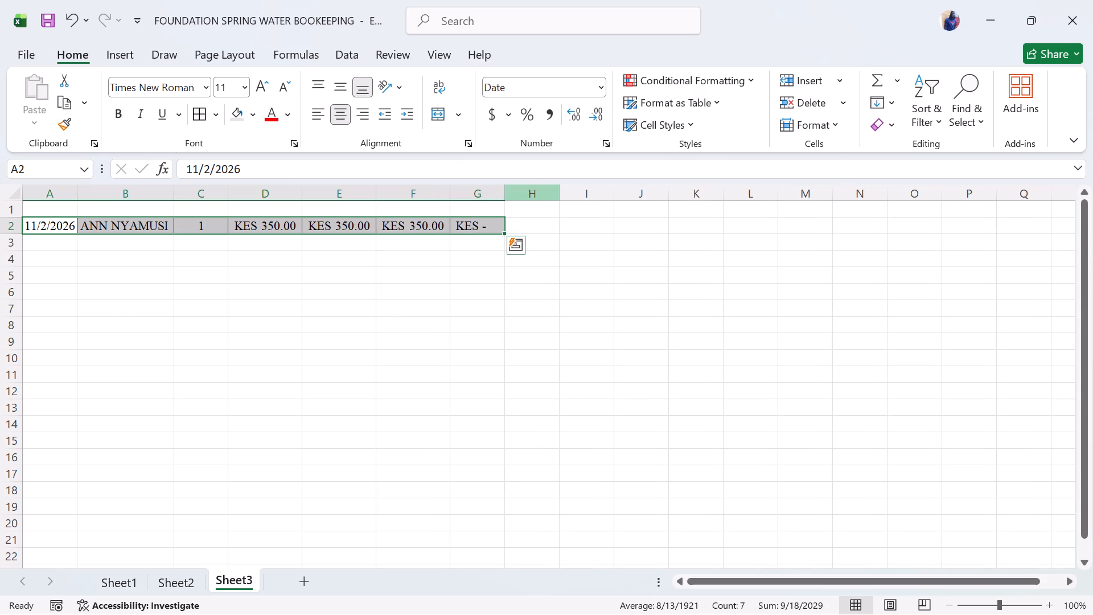
double_click(505, 198)
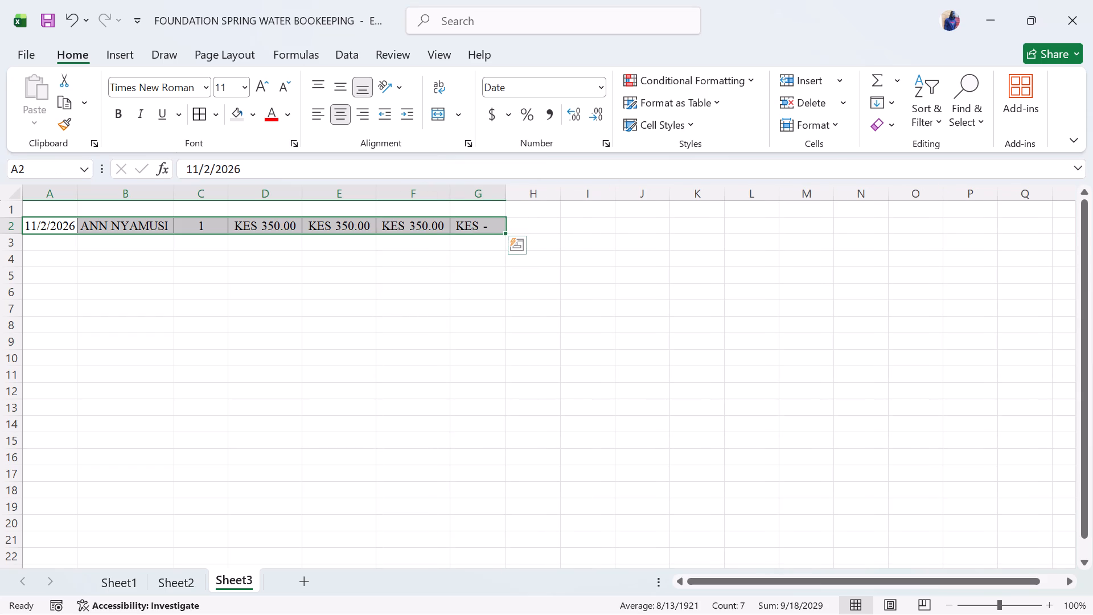
Insert one blank row above row 1 in Sheet3, moving the customer's entry down to row 3.
click(5, 212)
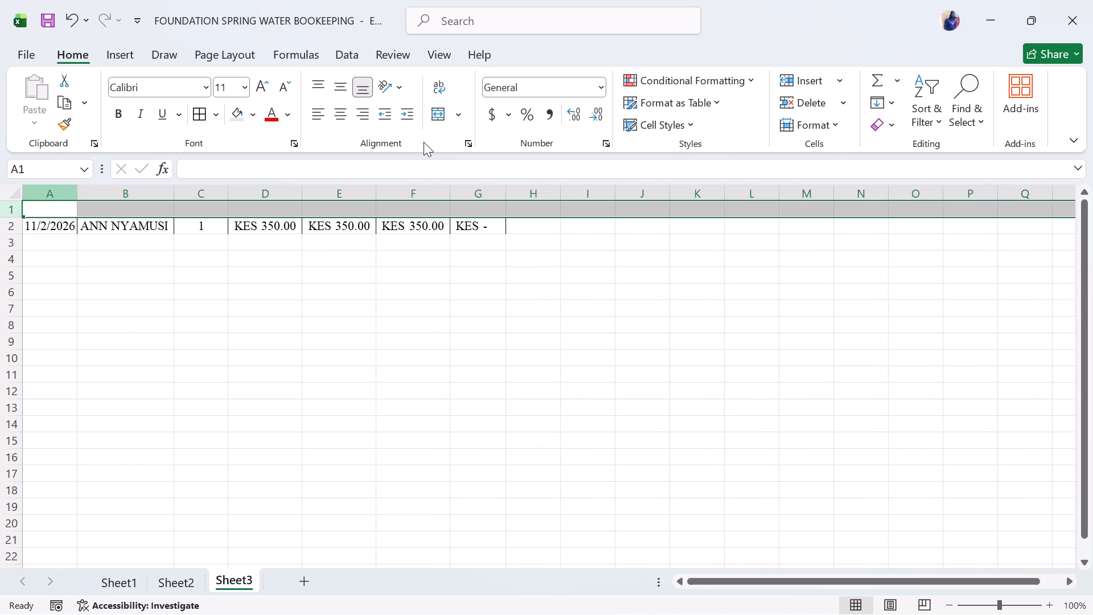
key(Return)
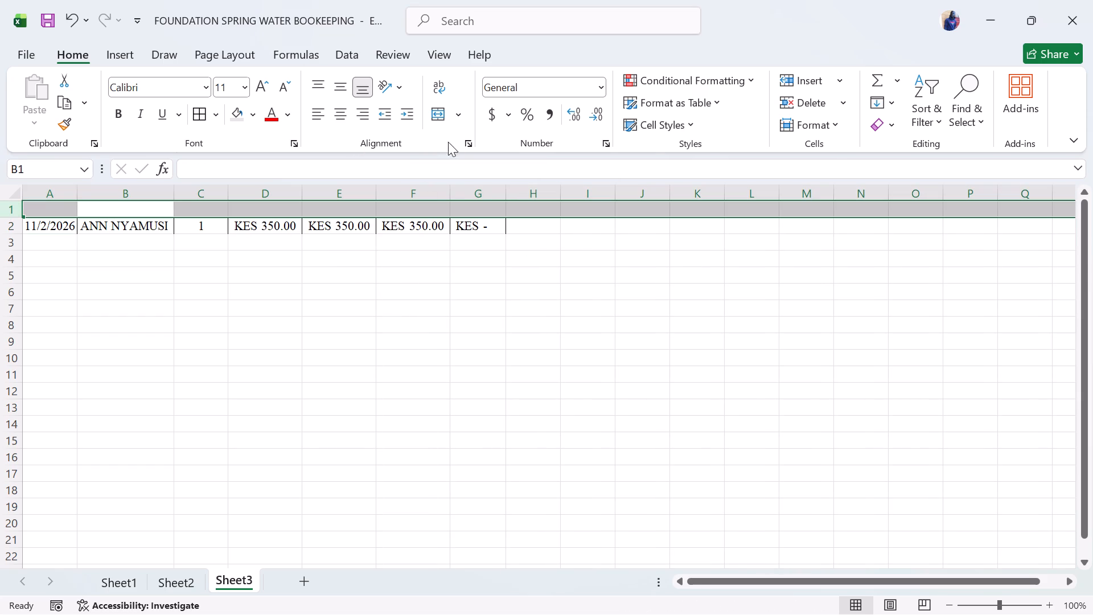
click(386, 250)
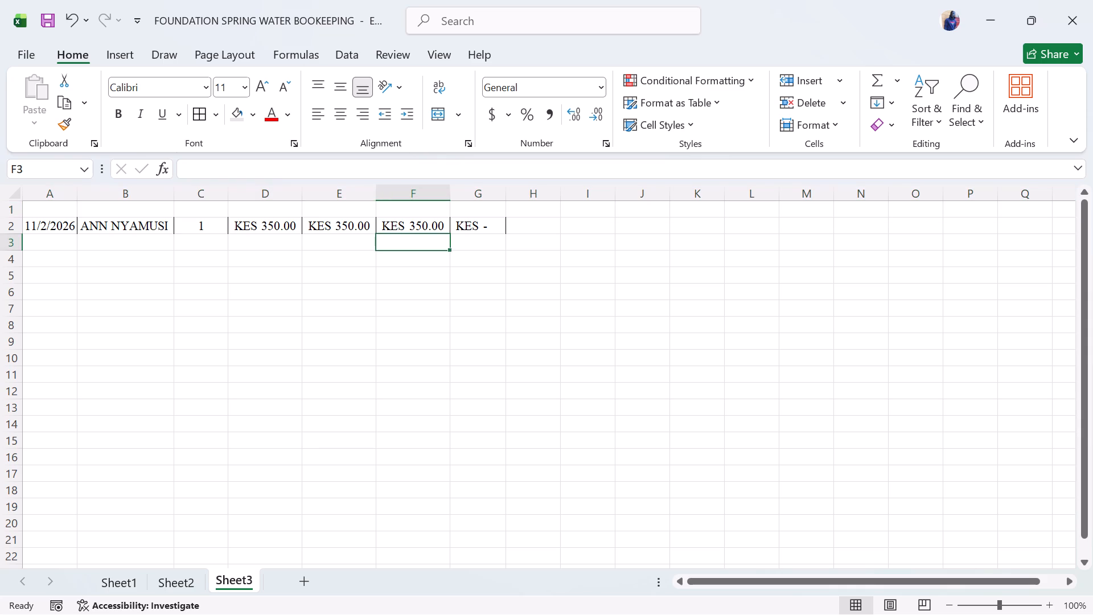
click(10, 210)
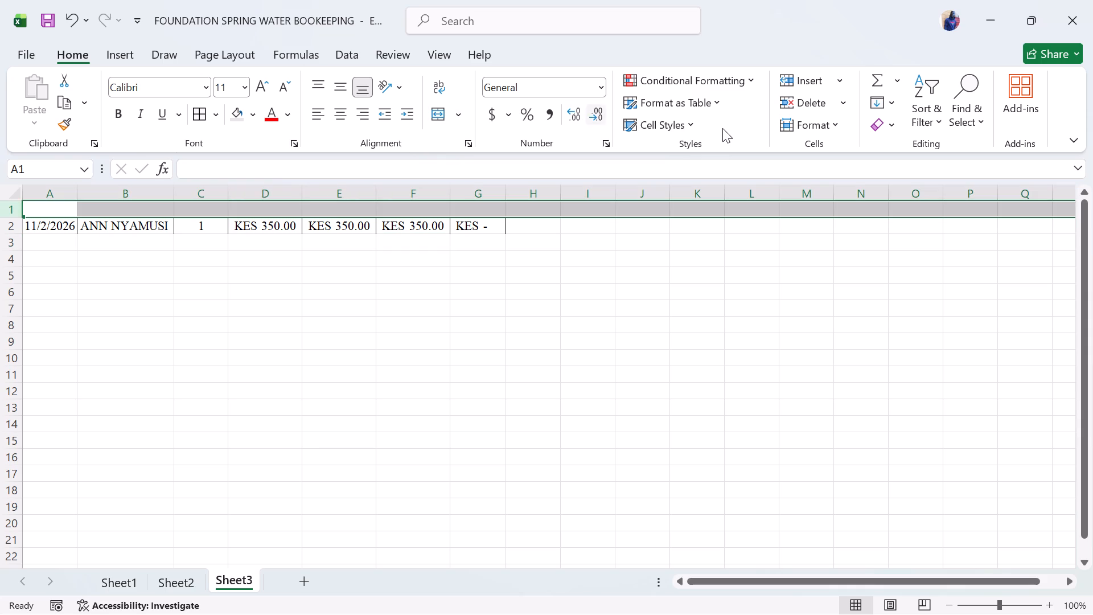
click(815, 81)
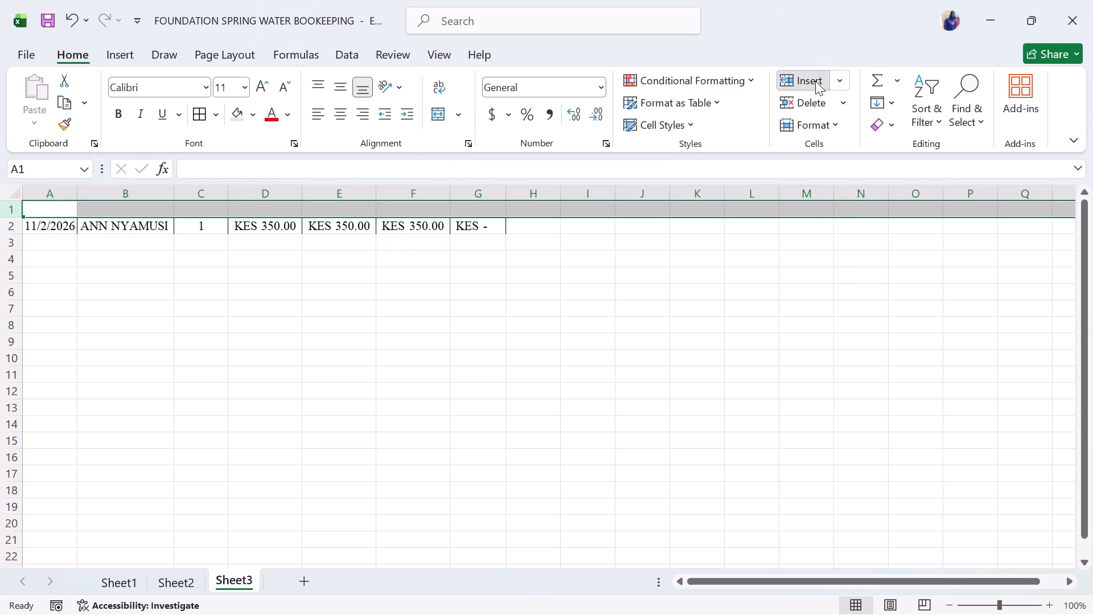
click(258, 222)
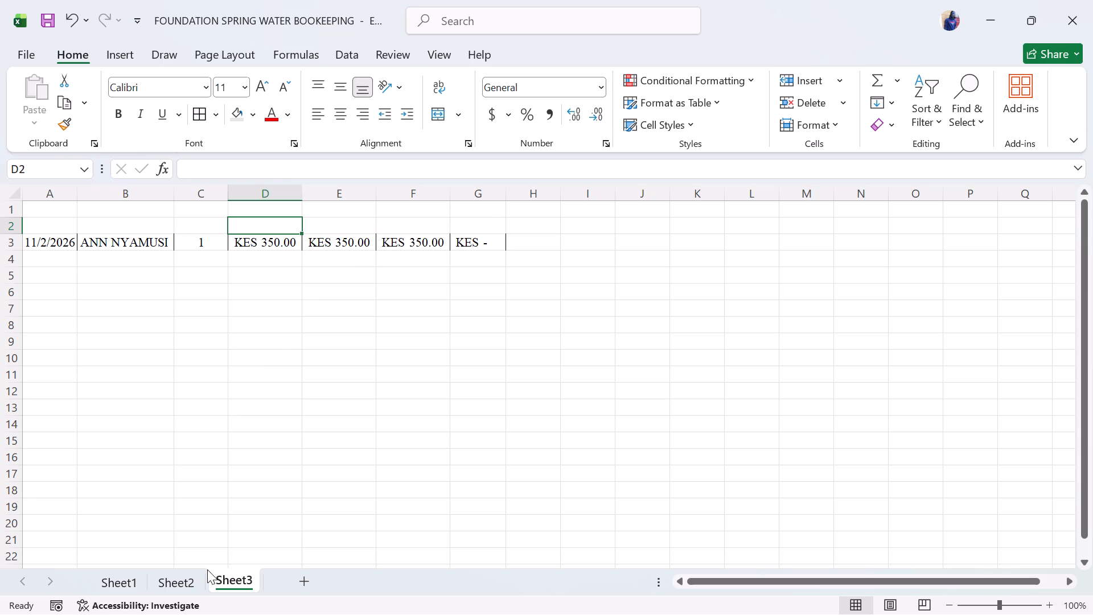
Rename Sheet2 with the first customer's name, as entered in its DETAILS column.
click(173, 574)
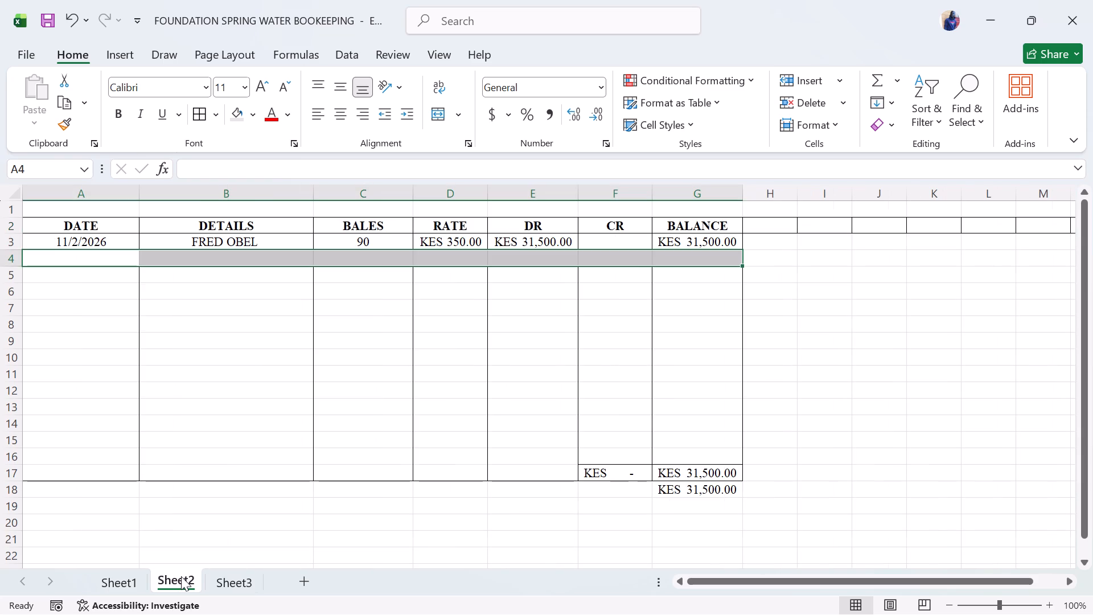
right_click(181, 576)
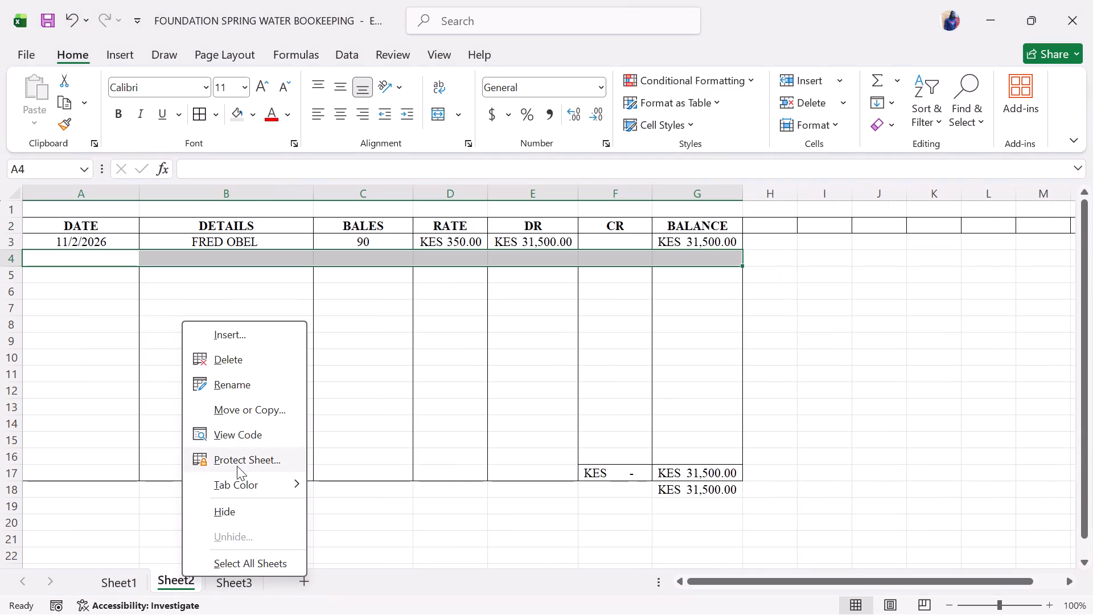
click(237, 382)
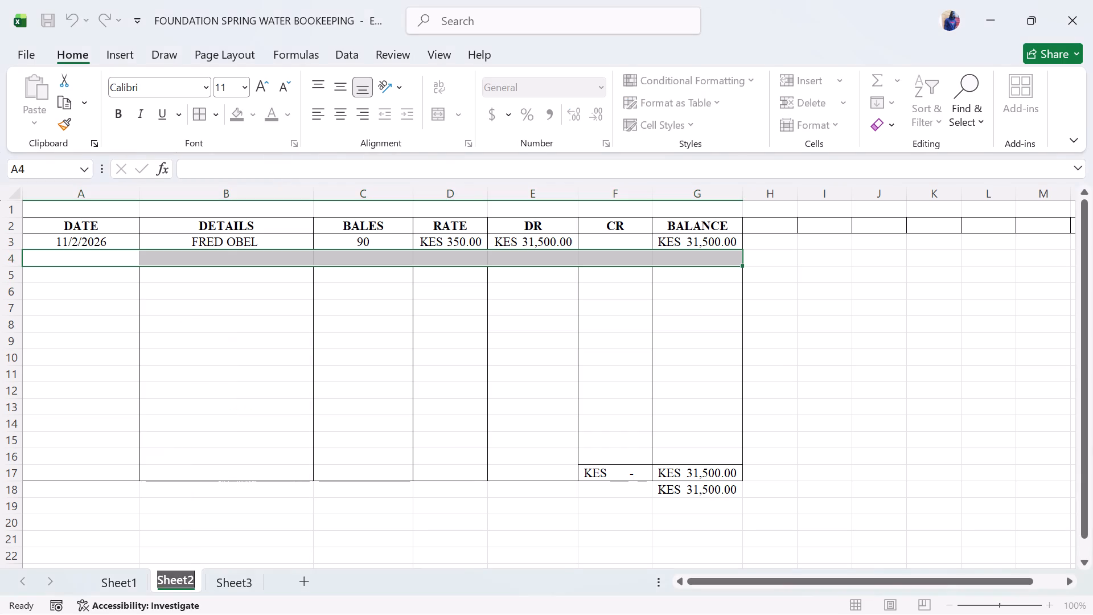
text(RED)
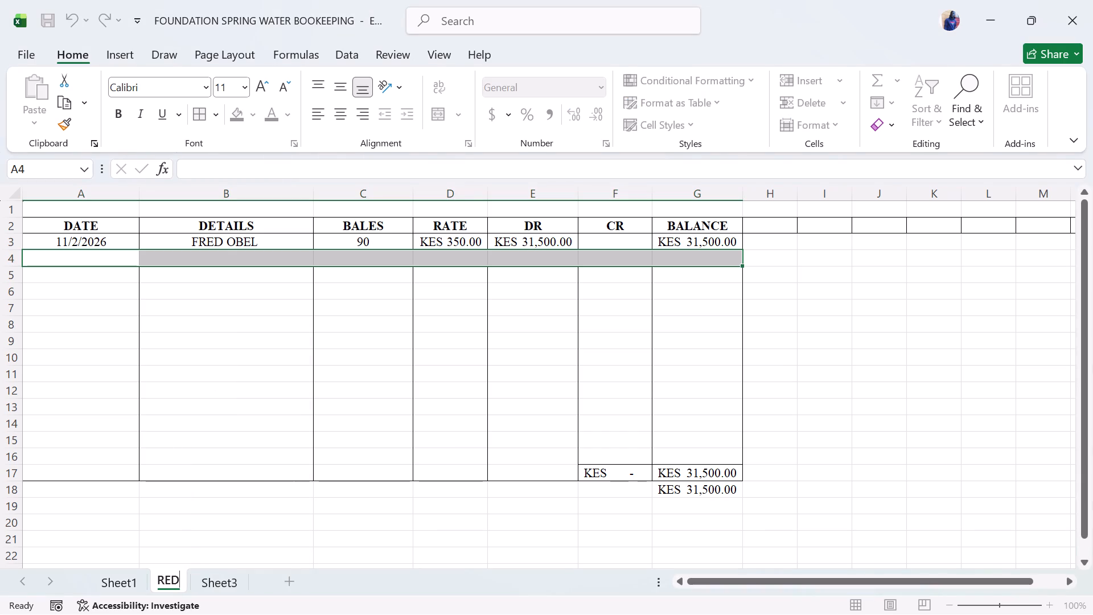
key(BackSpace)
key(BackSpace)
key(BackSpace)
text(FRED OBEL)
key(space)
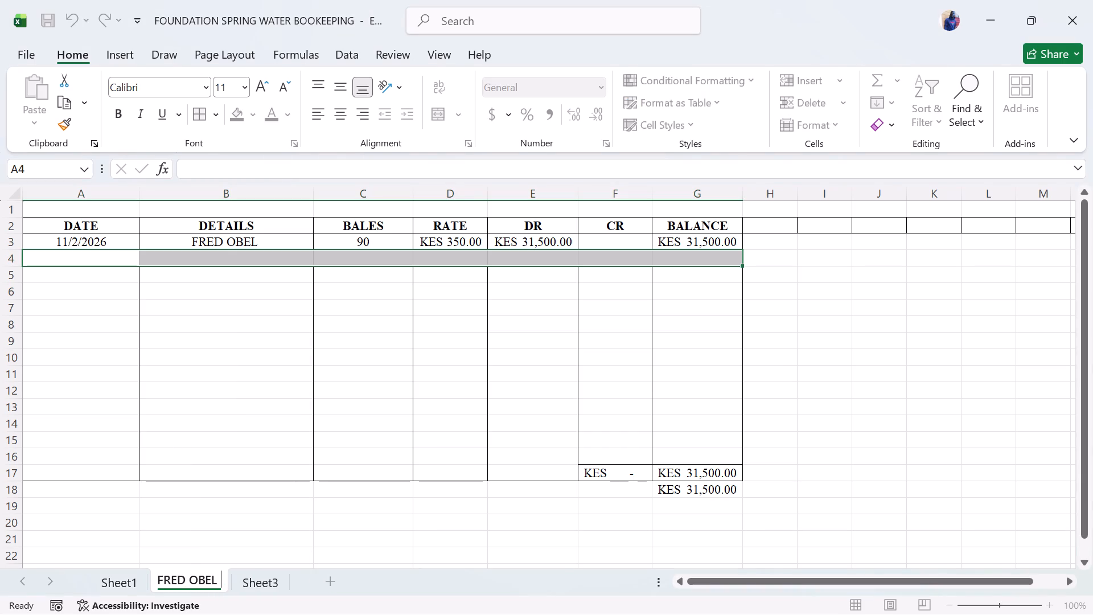
Rename Sheet3 with the second customer's name, matching the DETAILS entry in B3.
click(257, 582)
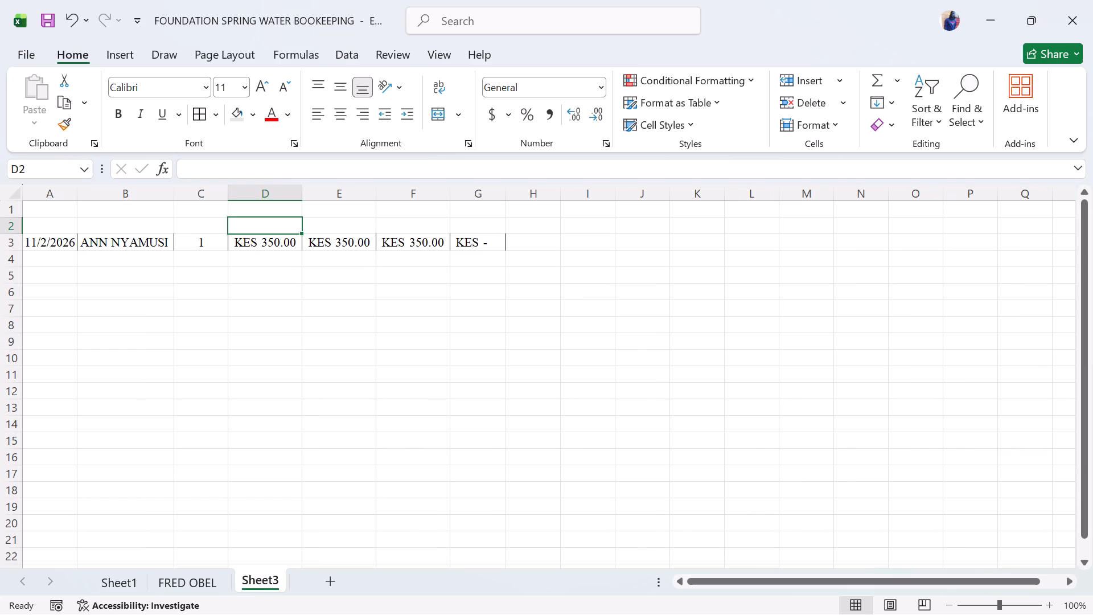
right_click(262, 577)
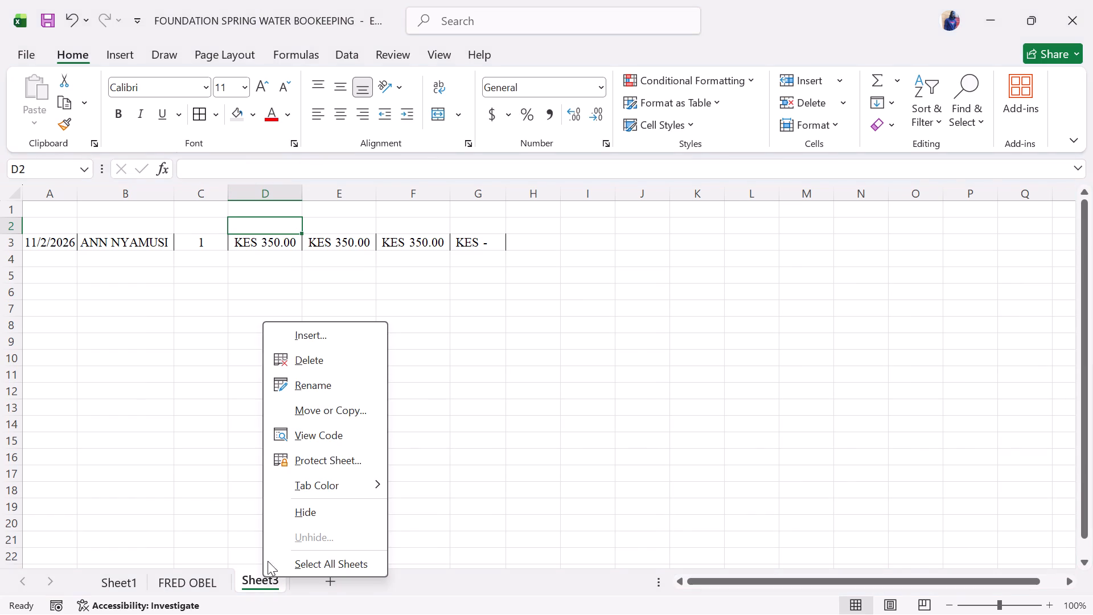
click(320, 382)
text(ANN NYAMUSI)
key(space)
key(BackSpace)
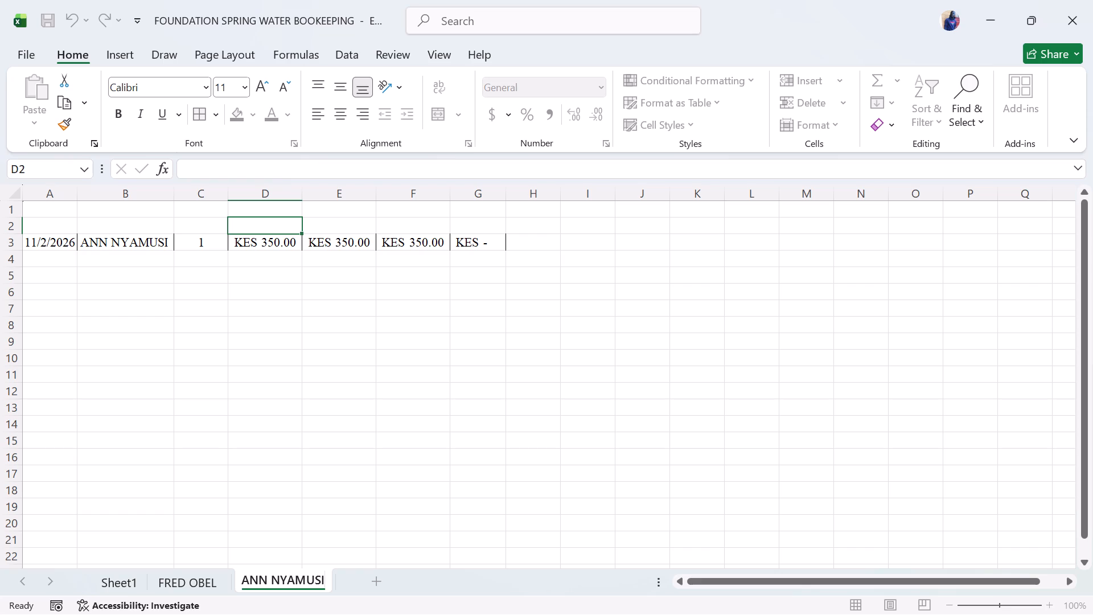
click(373, 272)
Enter the headings DATE, DETAILS and BALES in cells A2 to C2 above the second customer's entry.
click(475, 231)
click(480, 240)
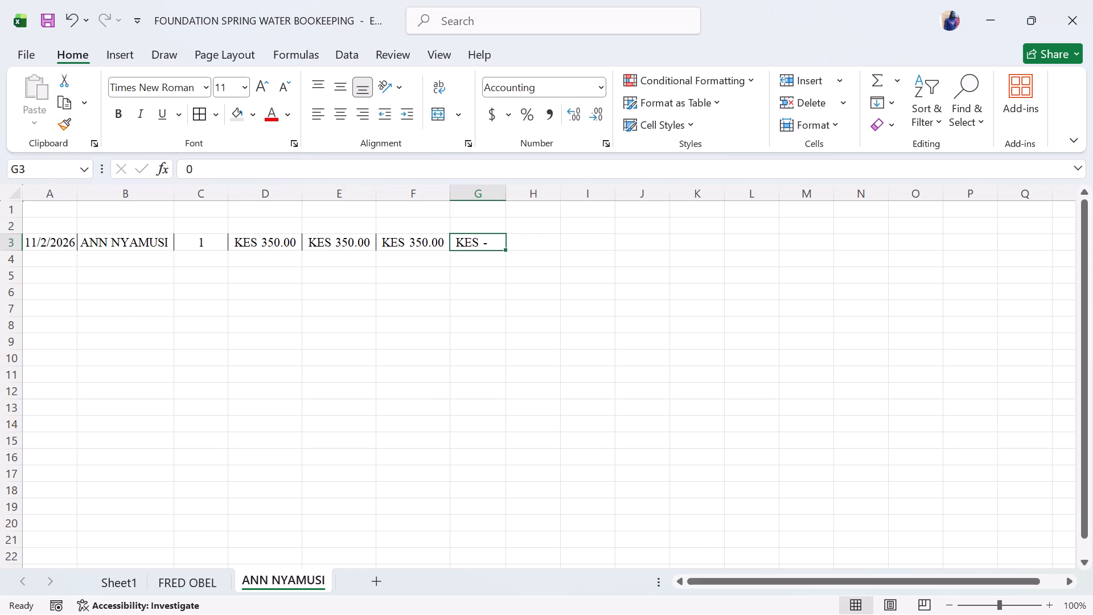
click(46, 241)
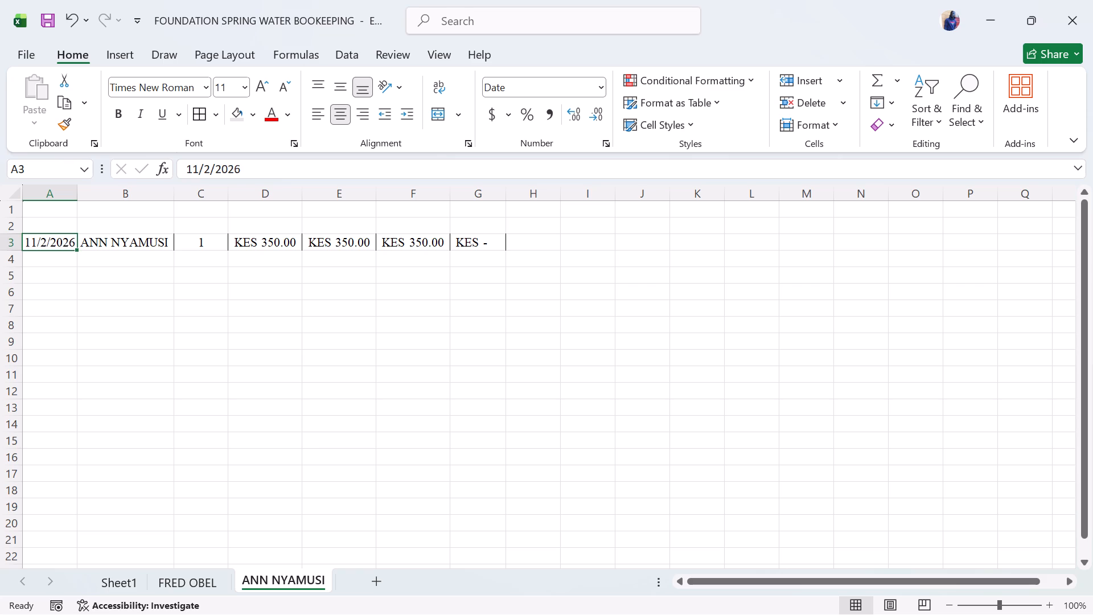
click(48, 227)
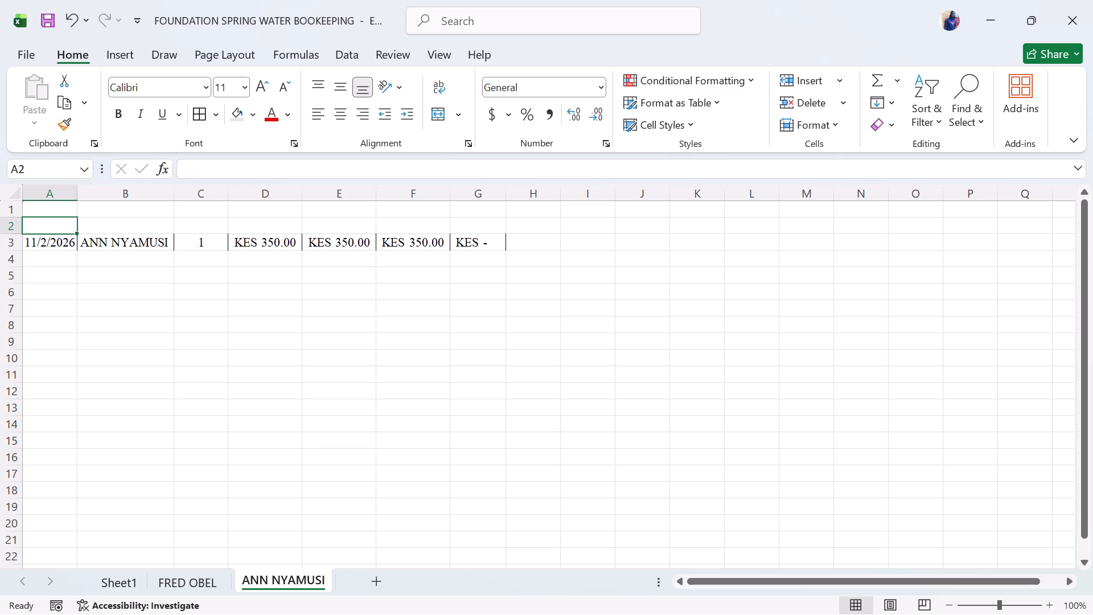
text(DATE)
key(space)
click(125, 227)
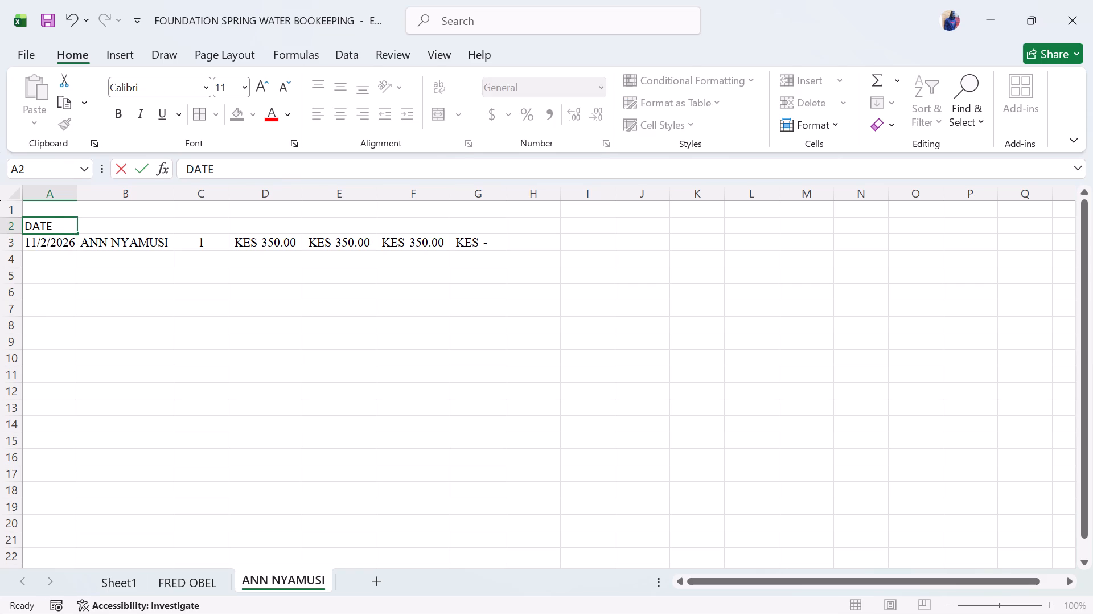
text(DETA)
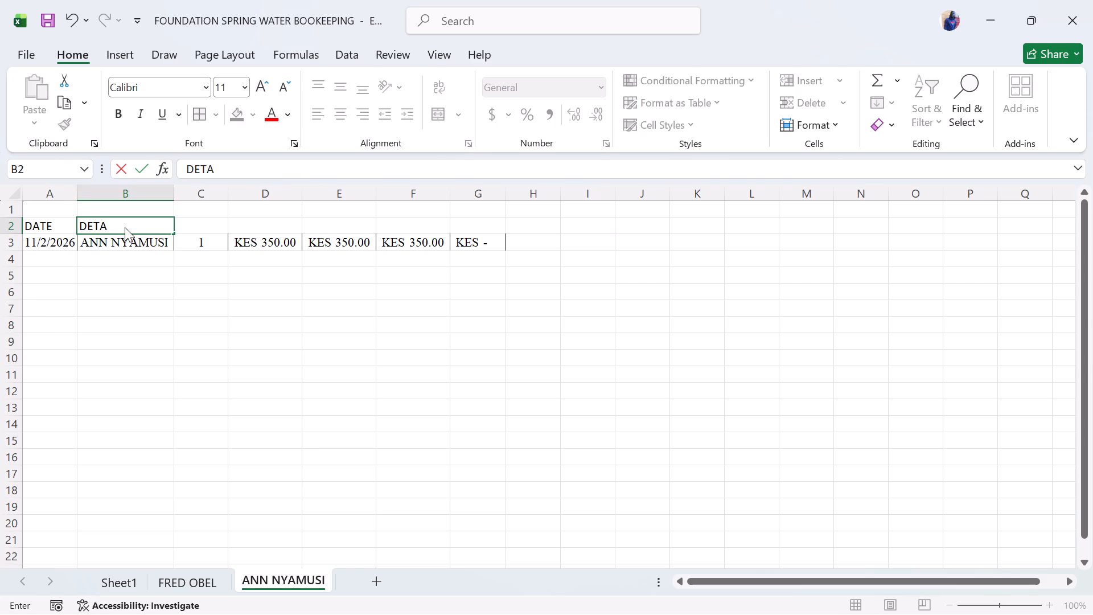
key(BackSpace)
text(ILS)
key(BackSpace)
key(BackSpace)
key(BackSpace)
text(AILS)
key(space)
click(200, 233)
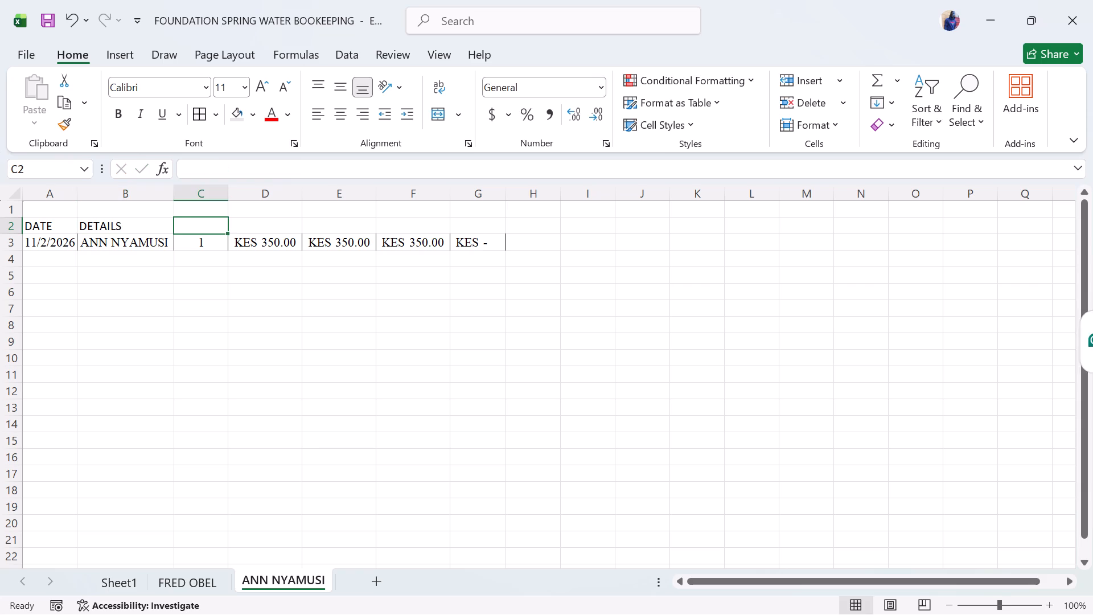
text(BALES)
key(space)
click(264, 234)
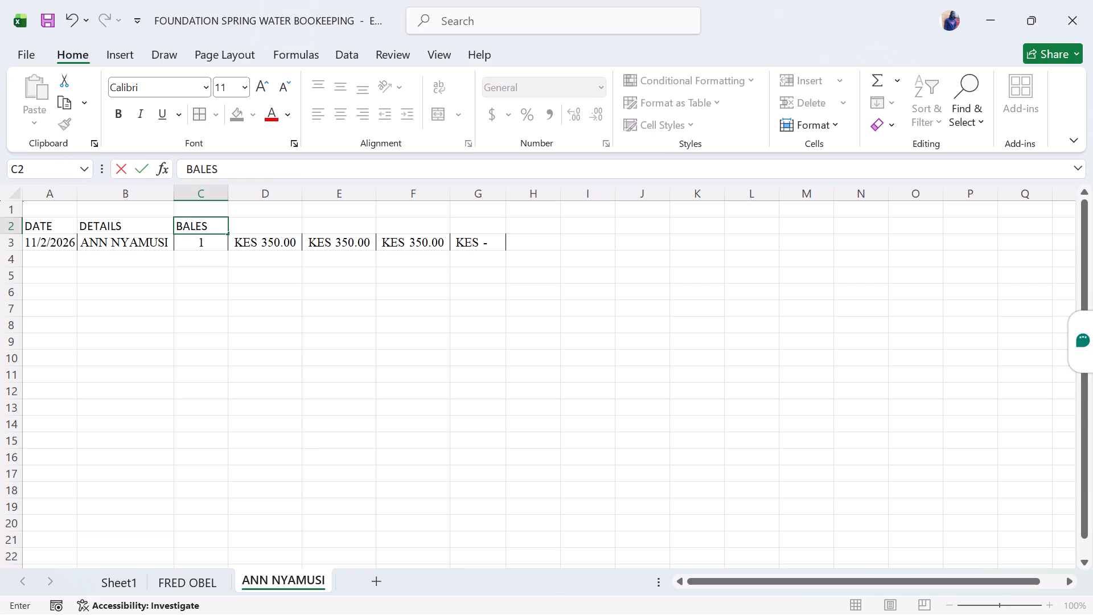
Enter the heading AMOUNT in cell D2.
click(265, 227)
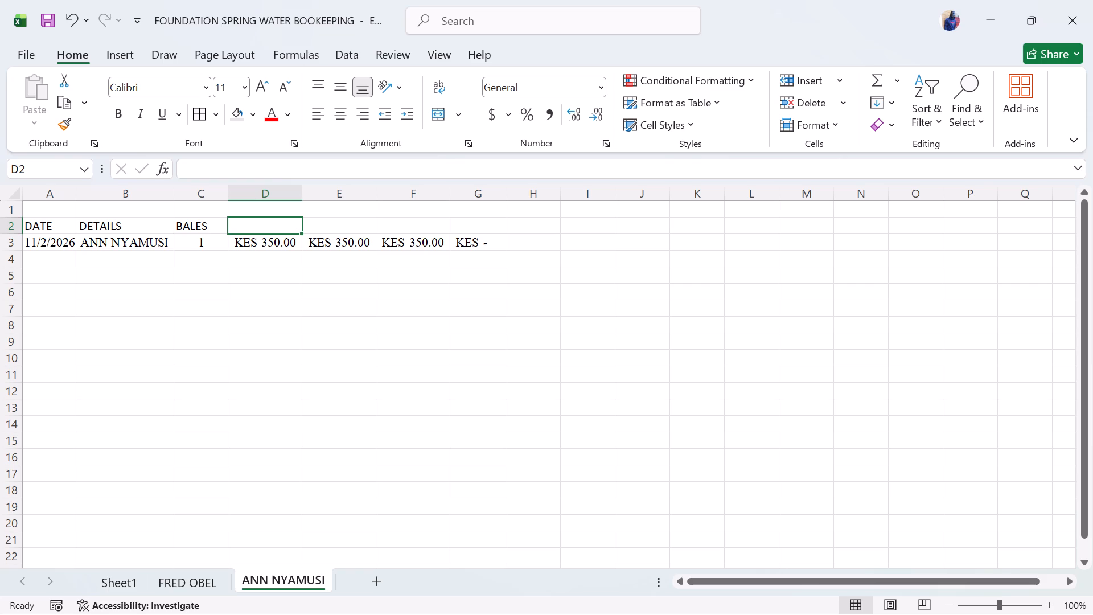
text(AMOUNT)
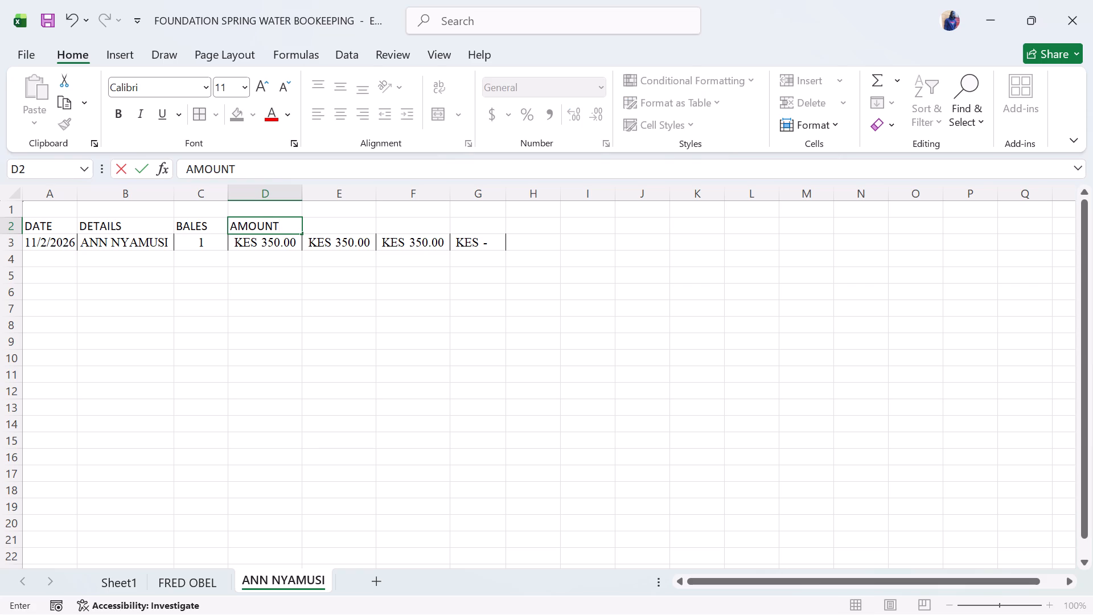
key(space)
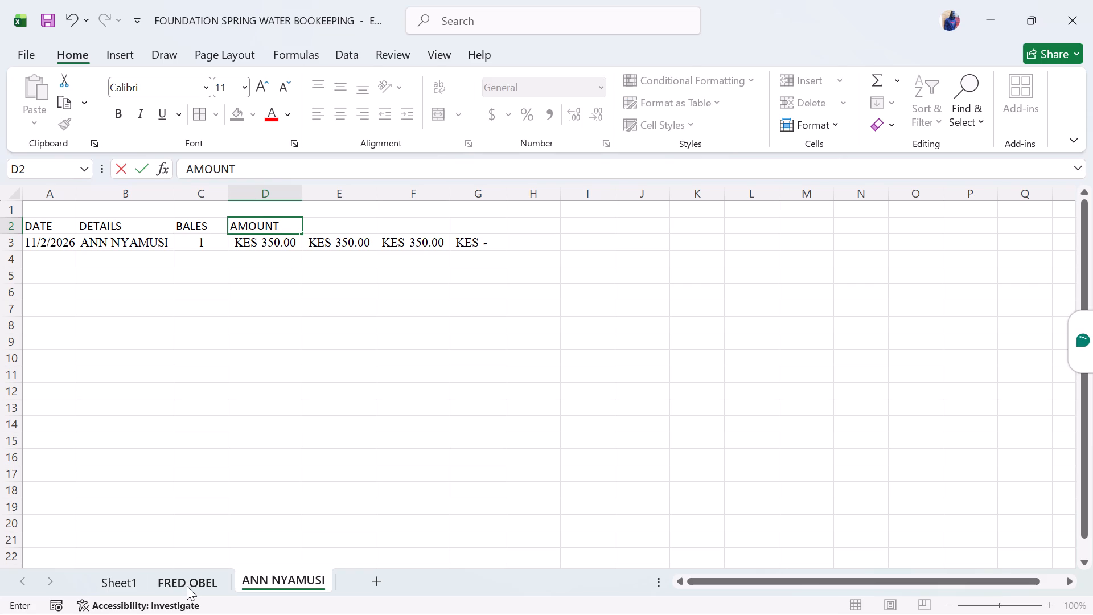
Replace the heading in D2 with RATE, following the column headings in the first customer's ledger.
click(187, 586)
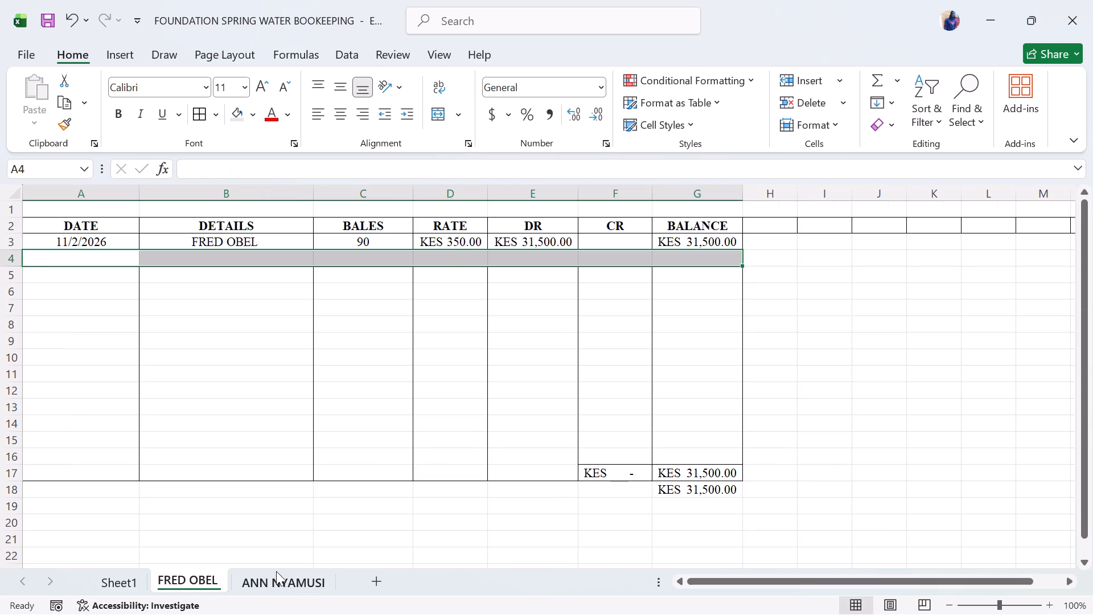
click(276, 571)
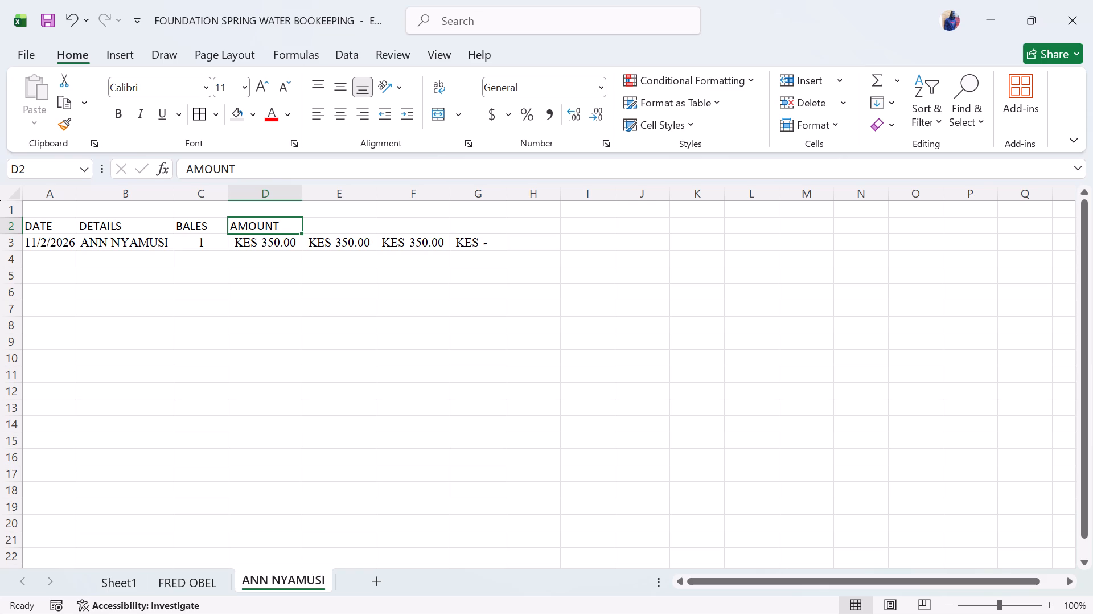
triple_click(277, 226)
key(BackSpace)
key(BackSpace)
key(BackSpace)
key(BackSpace)
key(BackSpace)
key(BackSpace)
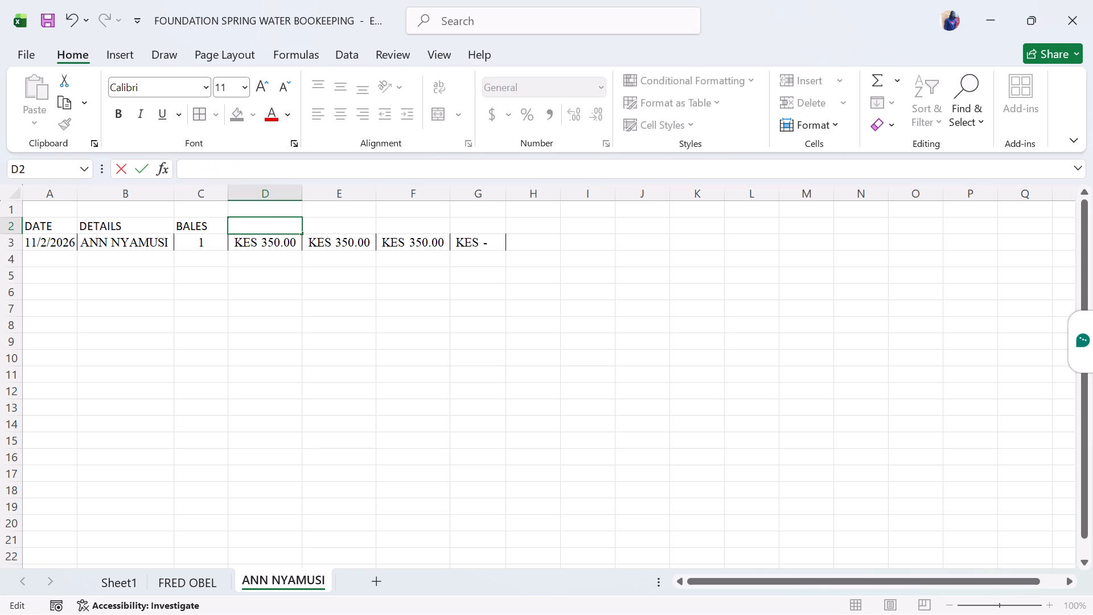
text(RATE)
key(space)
Enter the headings AMOUNT, TOTAL and BALANCE in cells E2, F2 and G2.
click(337, 226)
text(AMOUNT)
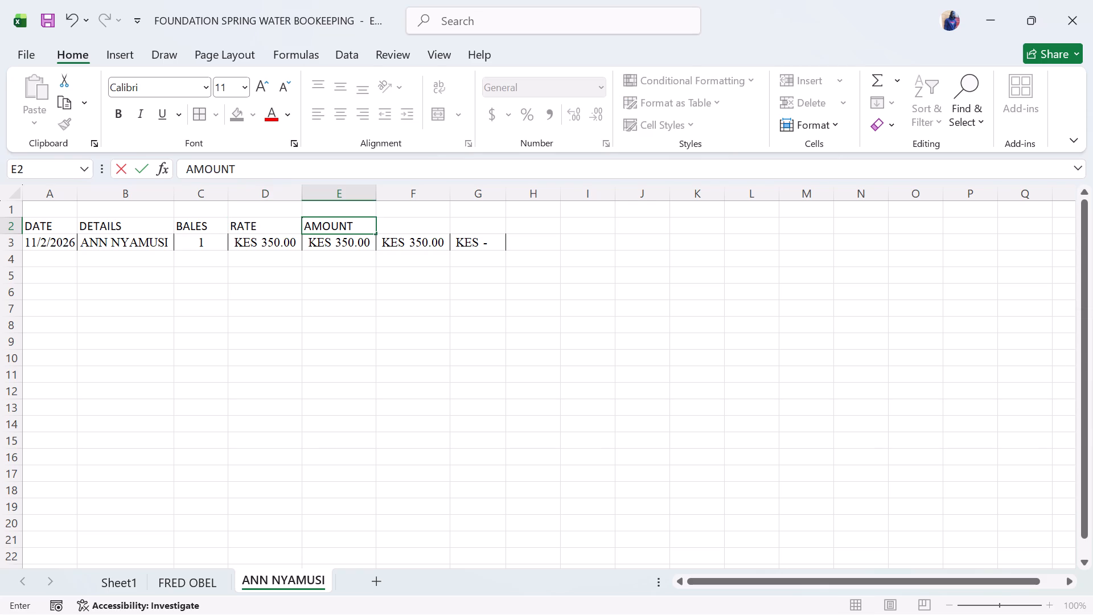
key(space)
click(414, 228)
click(414, 228)
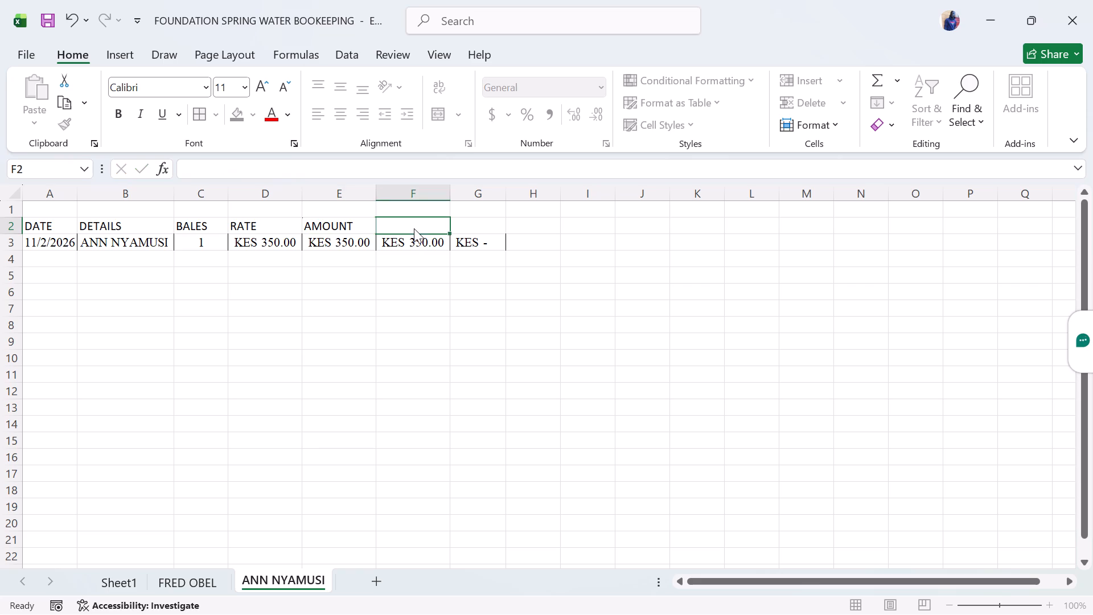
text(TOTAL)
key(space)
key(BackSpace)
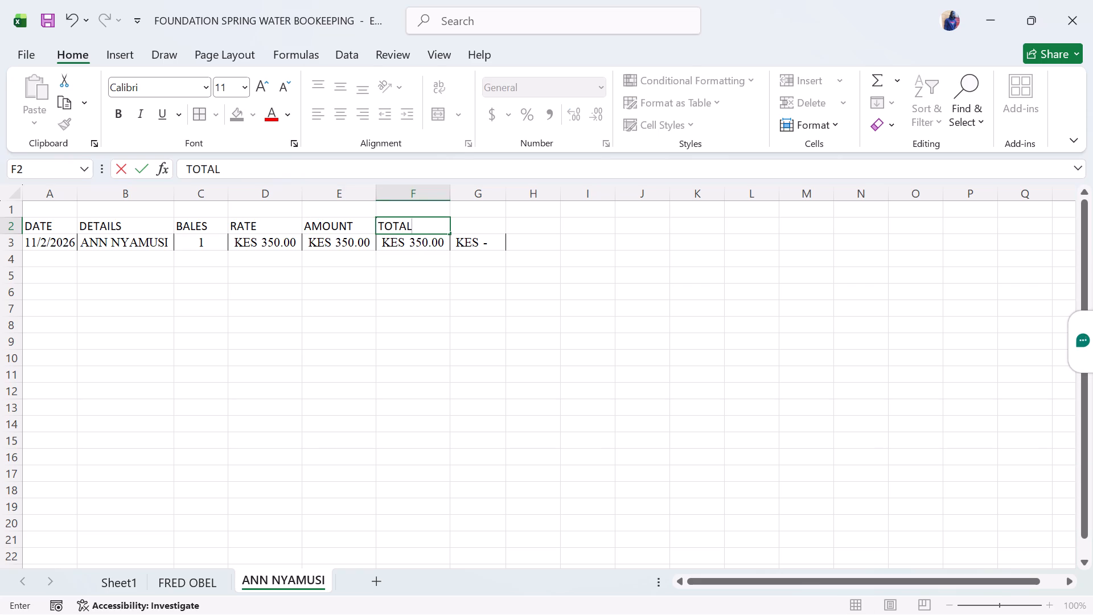
click(477, 225)
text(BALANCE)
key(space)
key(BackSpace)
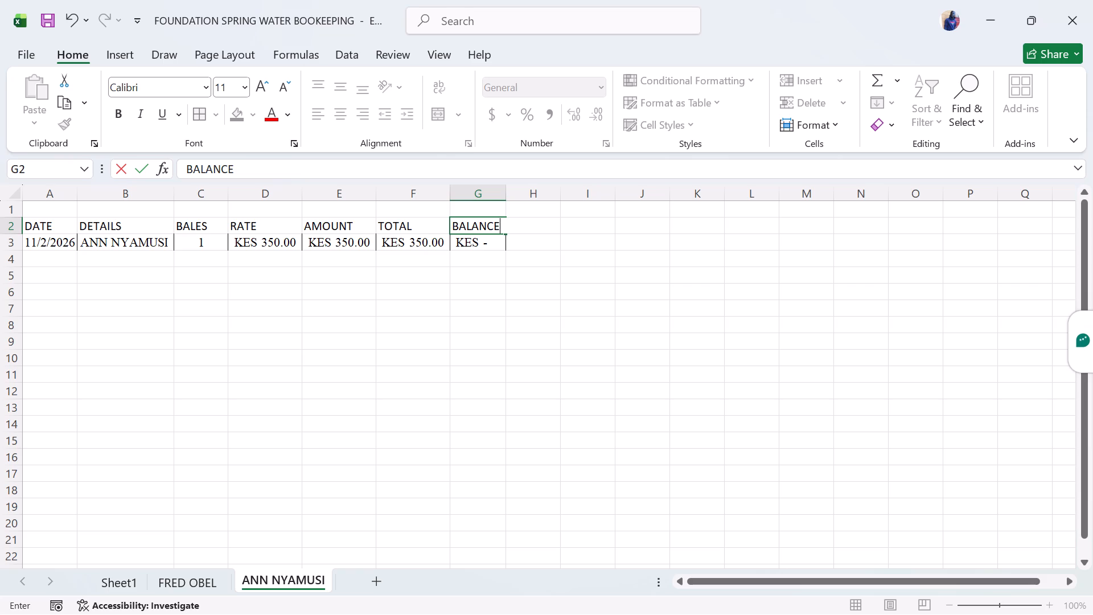
Set the font of the heading row and the customer's entry, A2:G3, to Times New Roman.
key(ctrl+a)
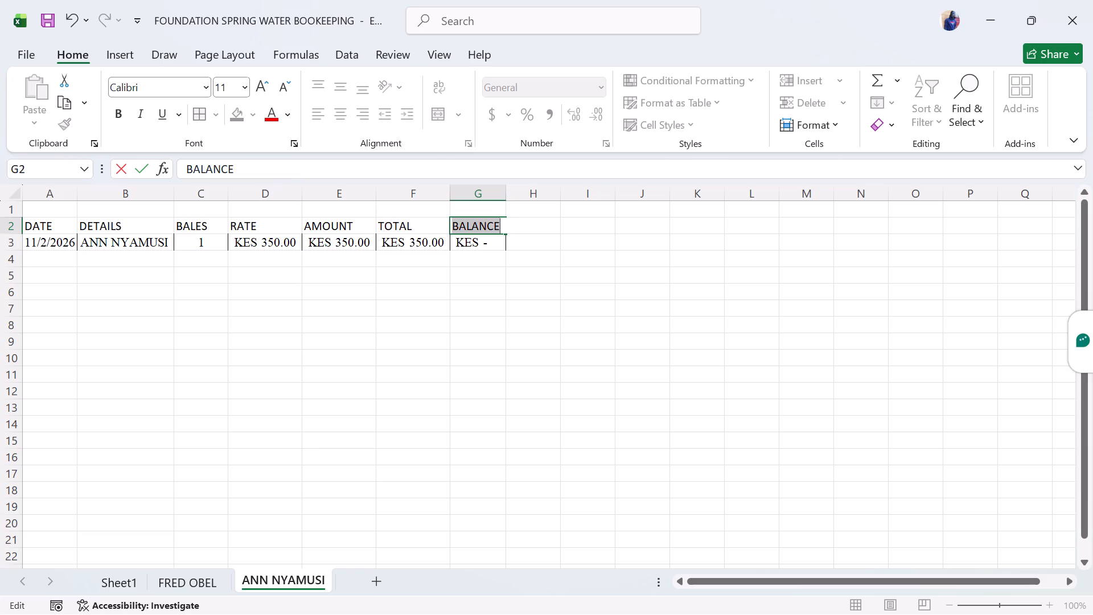
drag(43, 227, 479, 235)
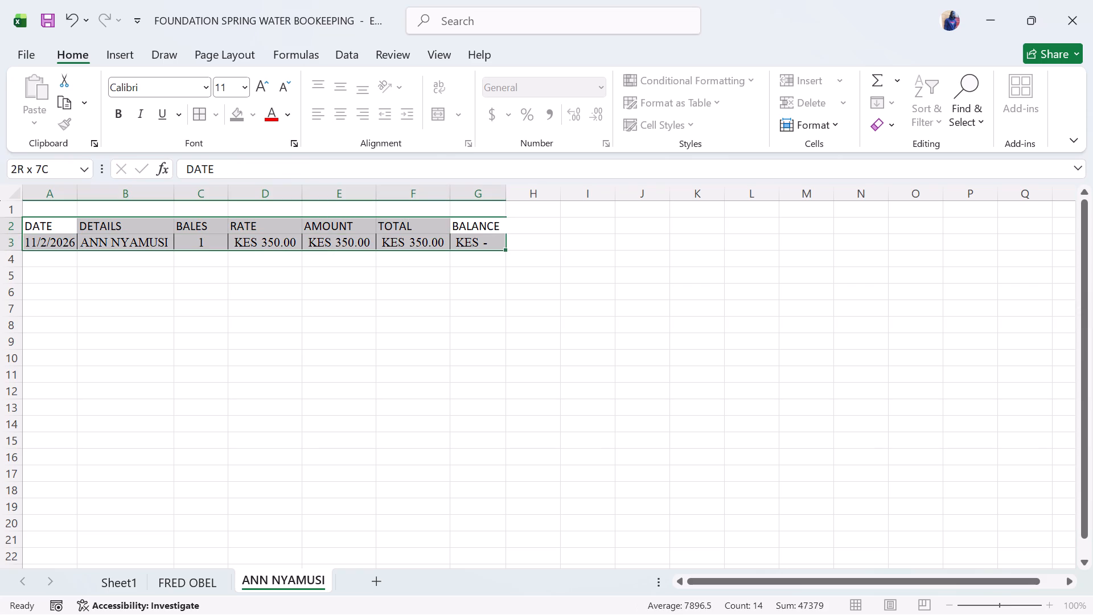
drag(479, 235, 482, 235)
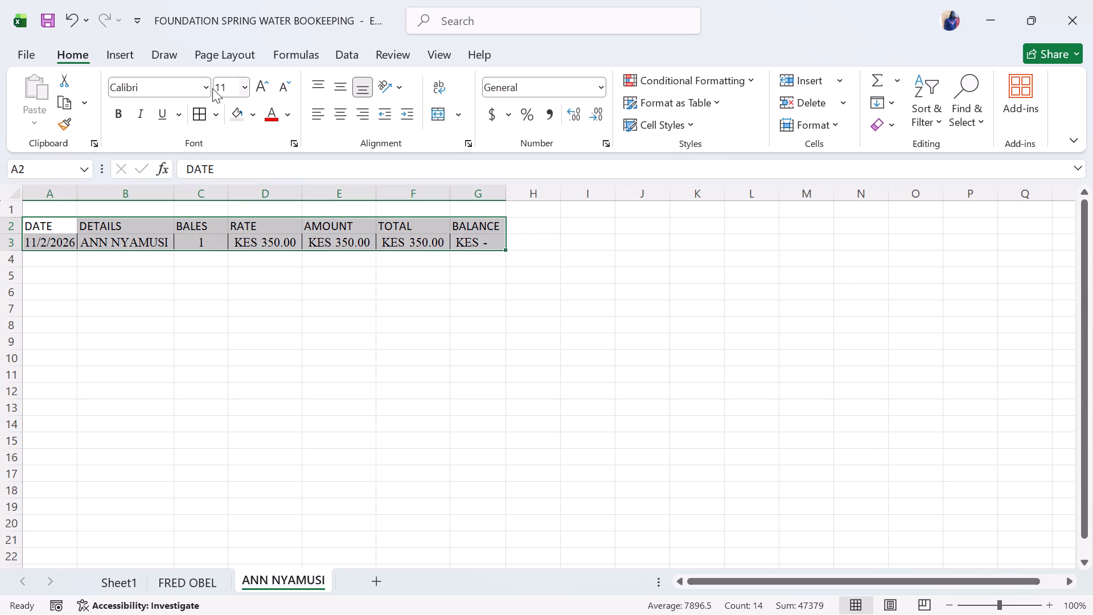
click(208, 87)
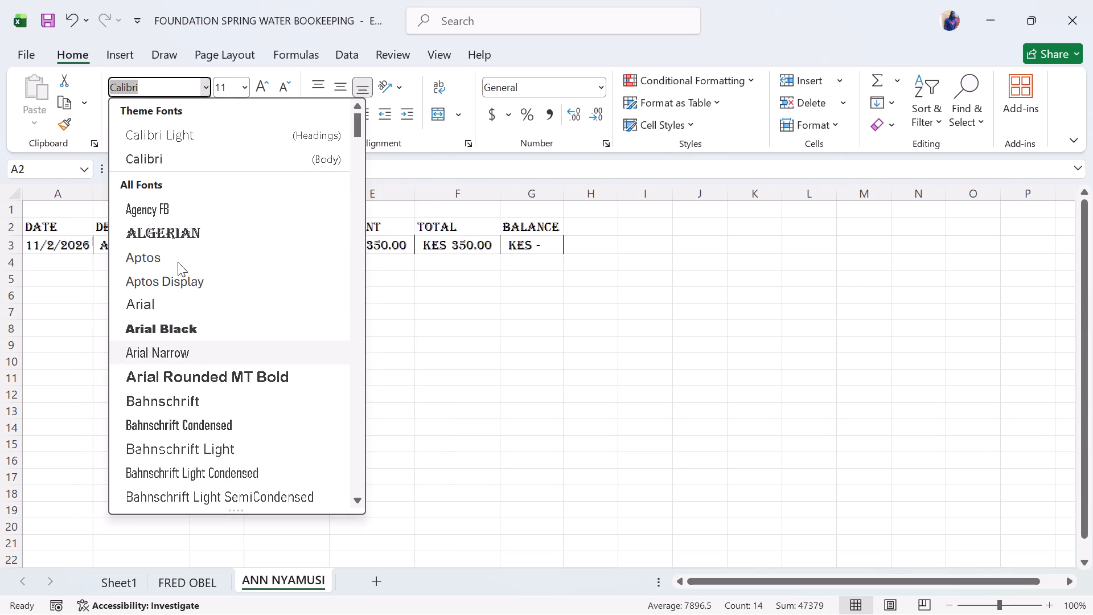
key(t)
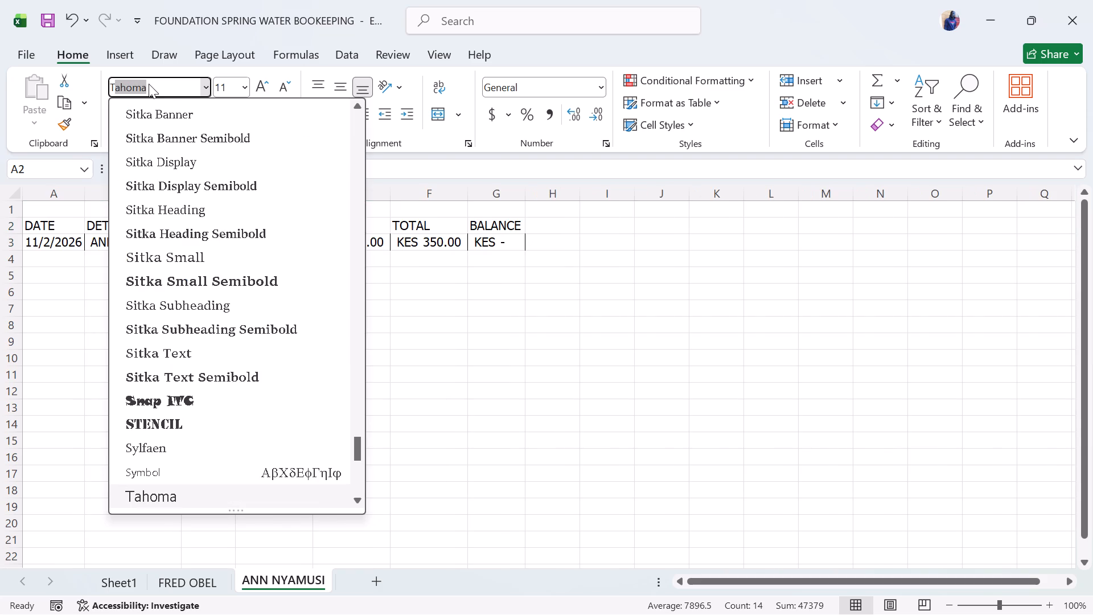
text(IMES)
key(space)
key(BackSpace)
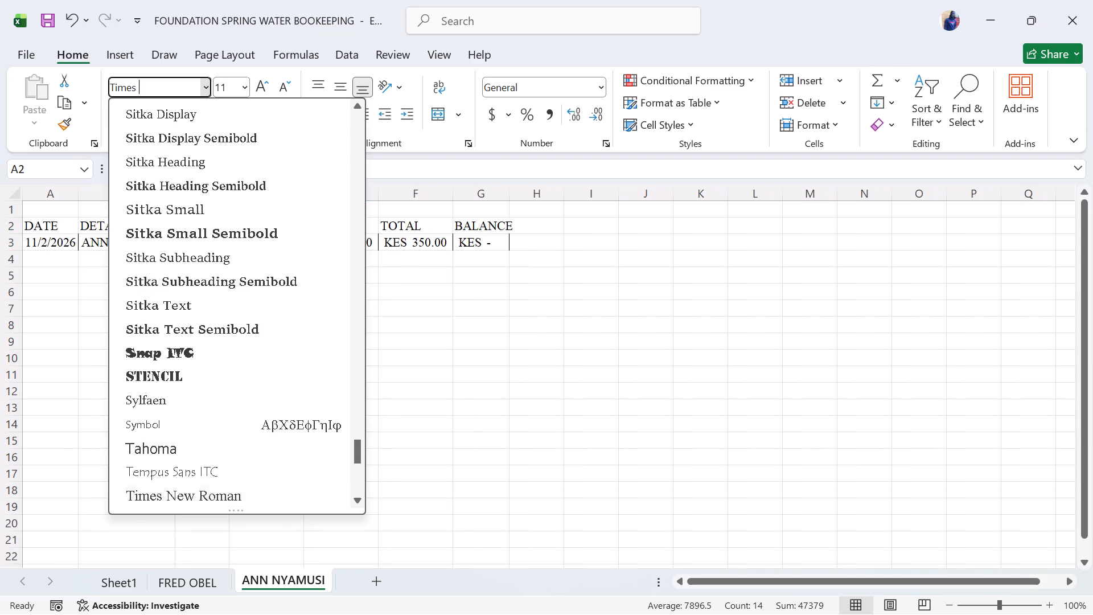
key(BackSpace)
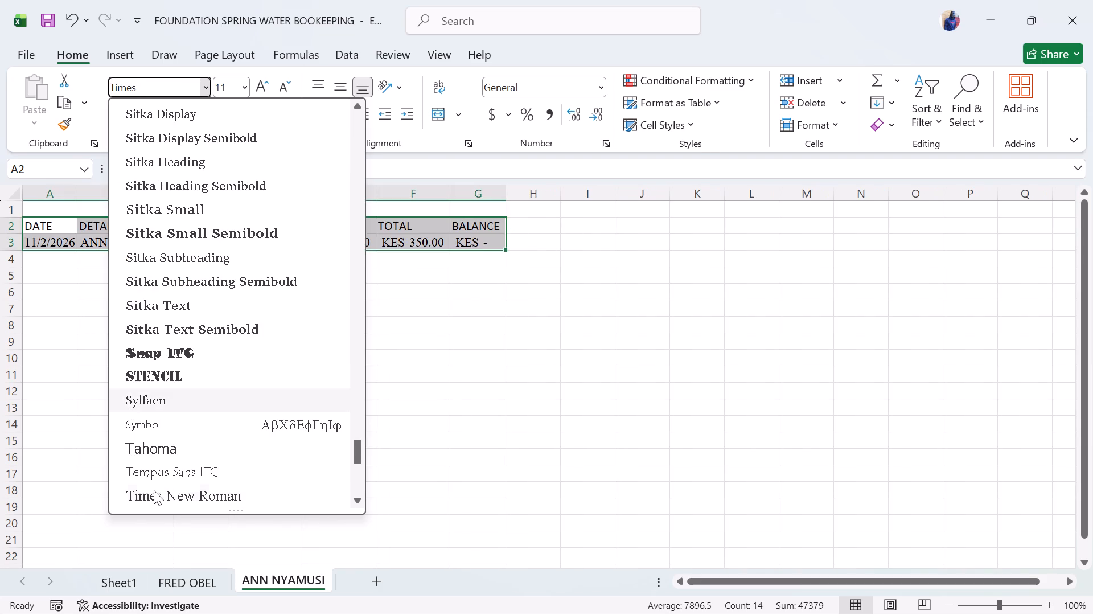
click(206, 498)
click(359, 191)
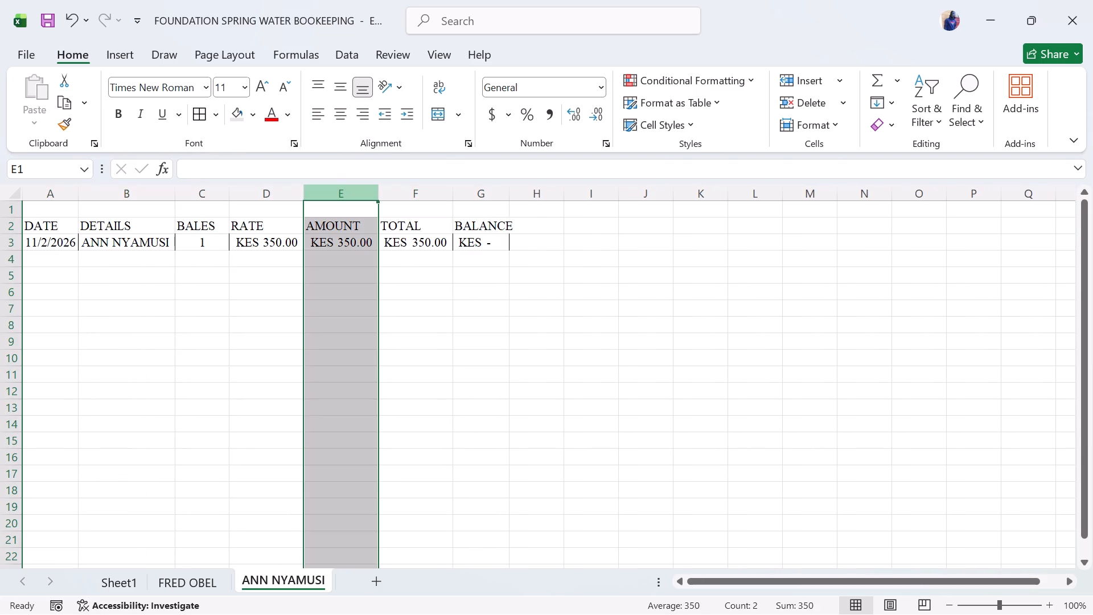
Make the column headings in A2:G2 bold.
click(397, 228)
drag(32, 229, 38, 231)
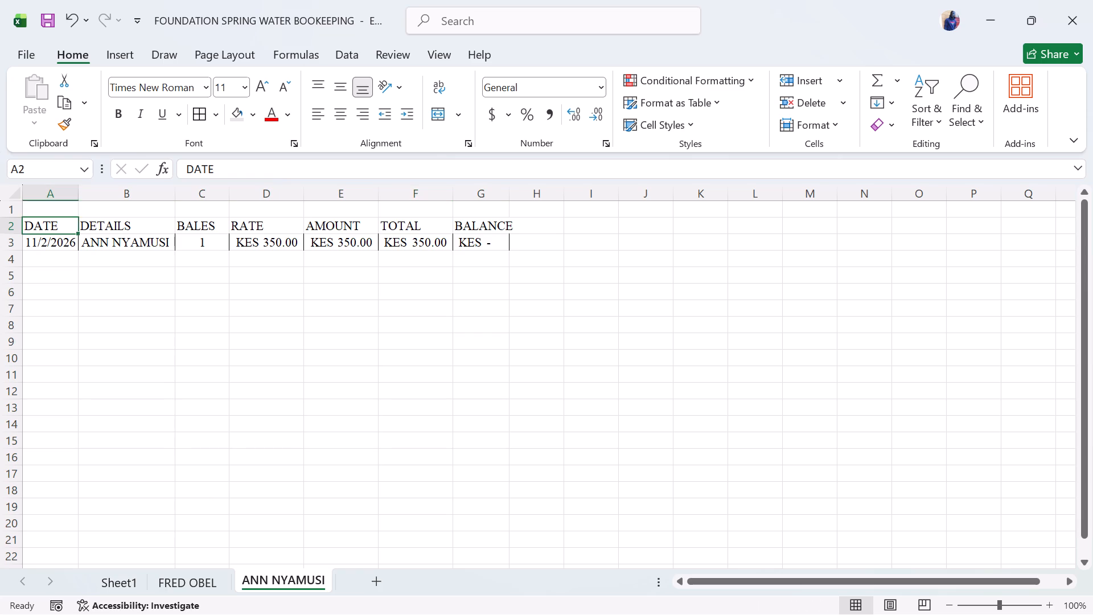
drag(38, 231, 490, 220)
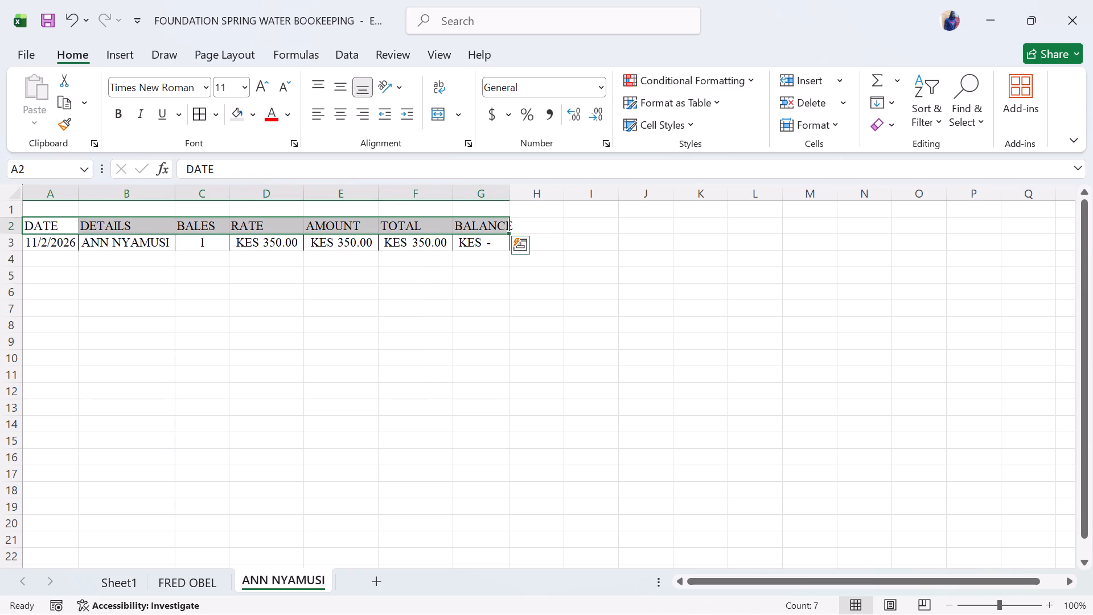
key(ctrl+b)
click(558, 221)
AutoFit the width of column G to the BALANCE heading.
double_click(503, 197)
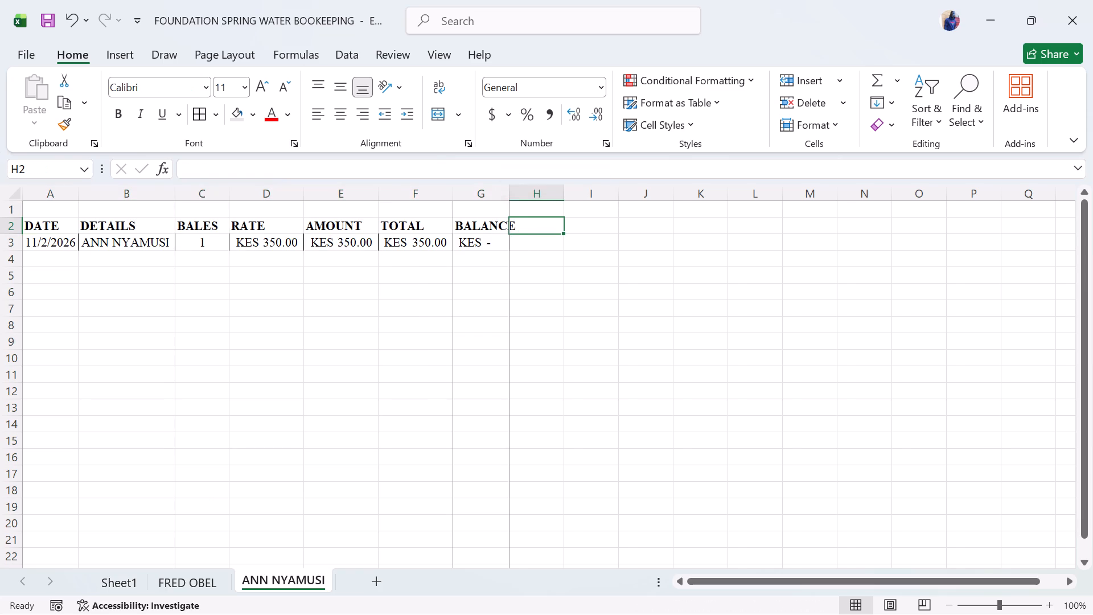
click(537, 227)
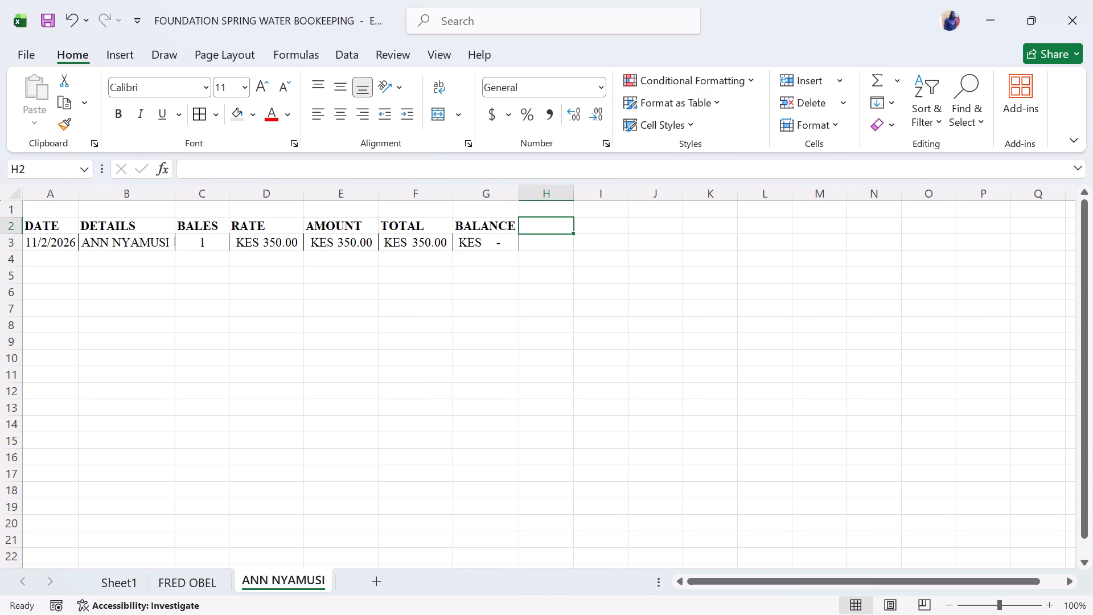
Centre the column headings in A2:G2 horizontally.
drag(59, 228, 6, 249)
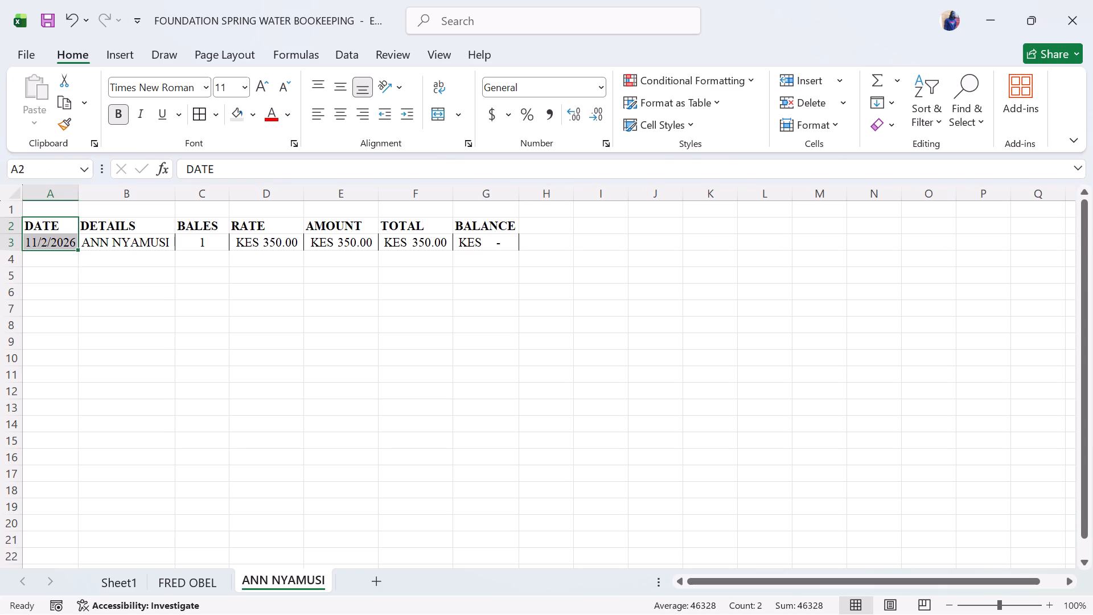
click(51, 243)
drag(49, 230, 174, 224)
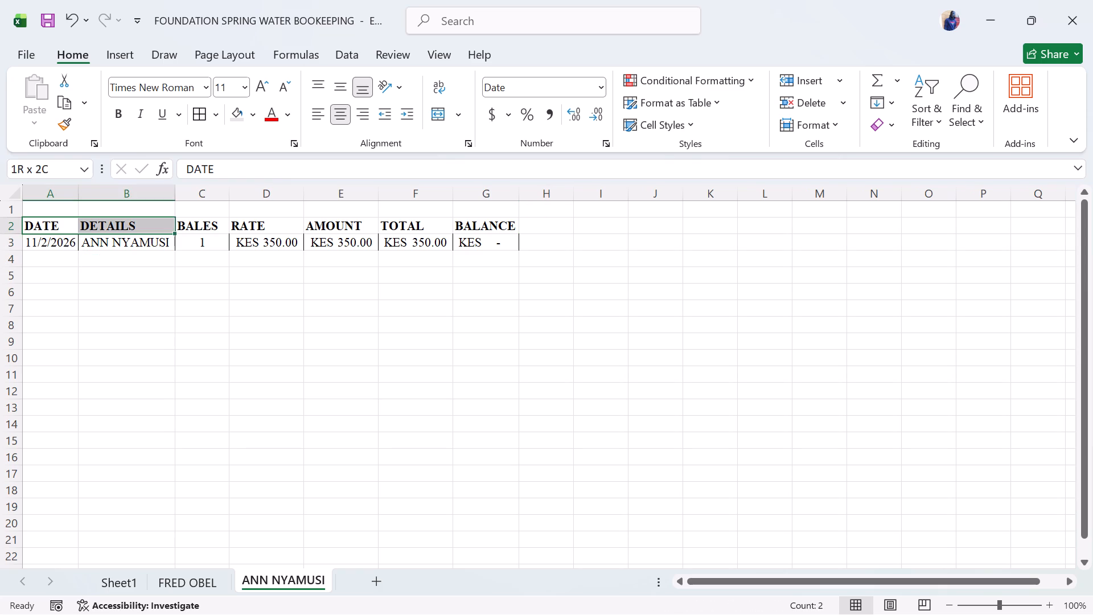
drag(174, 224, 487, 226)
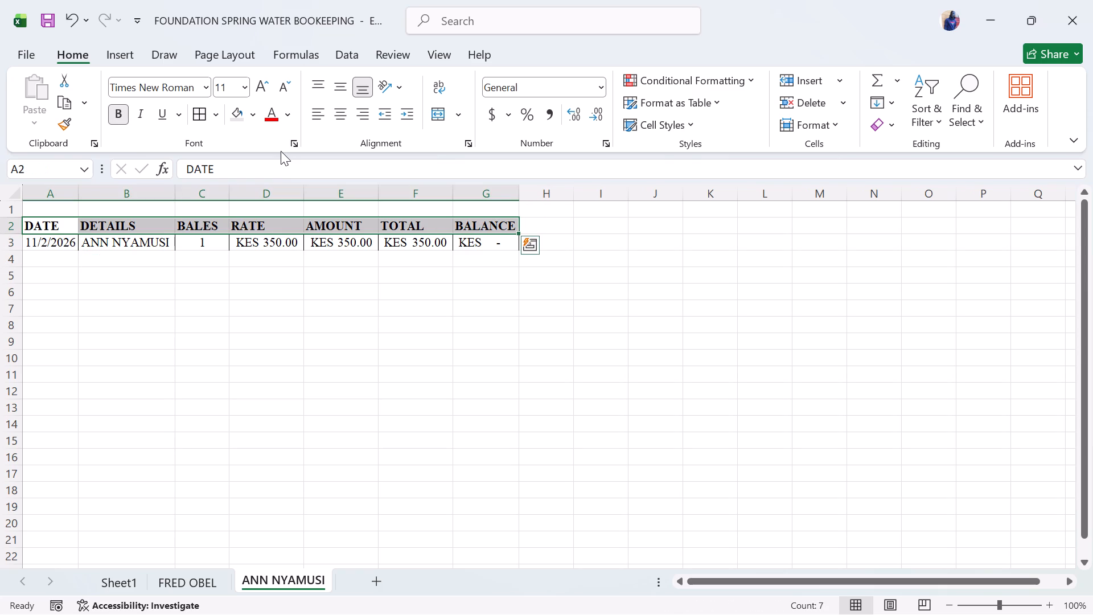
click(340, 118)
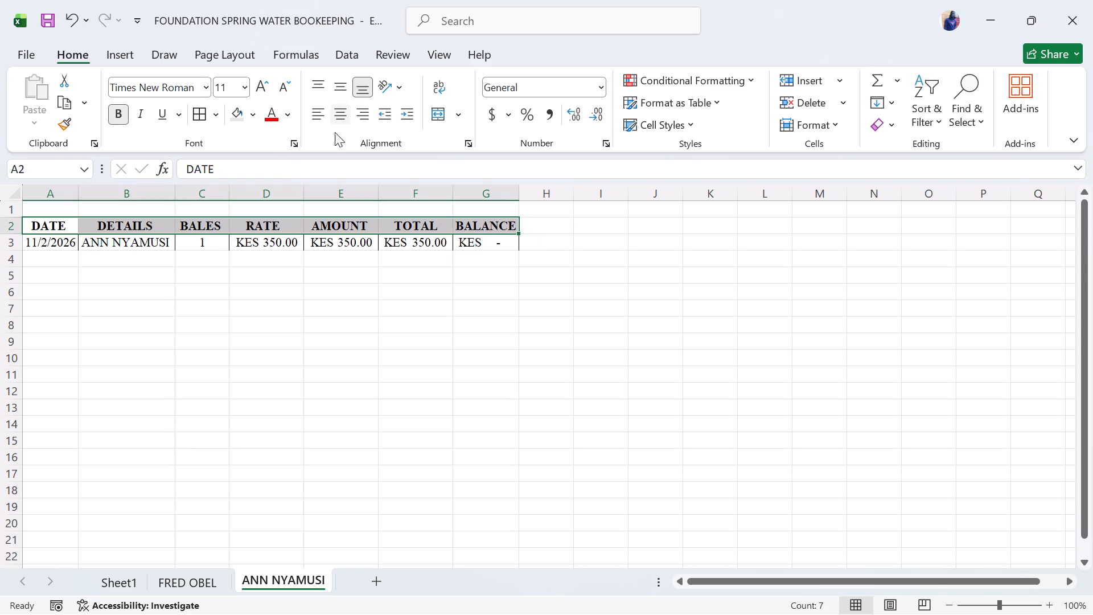
click(222, 243)
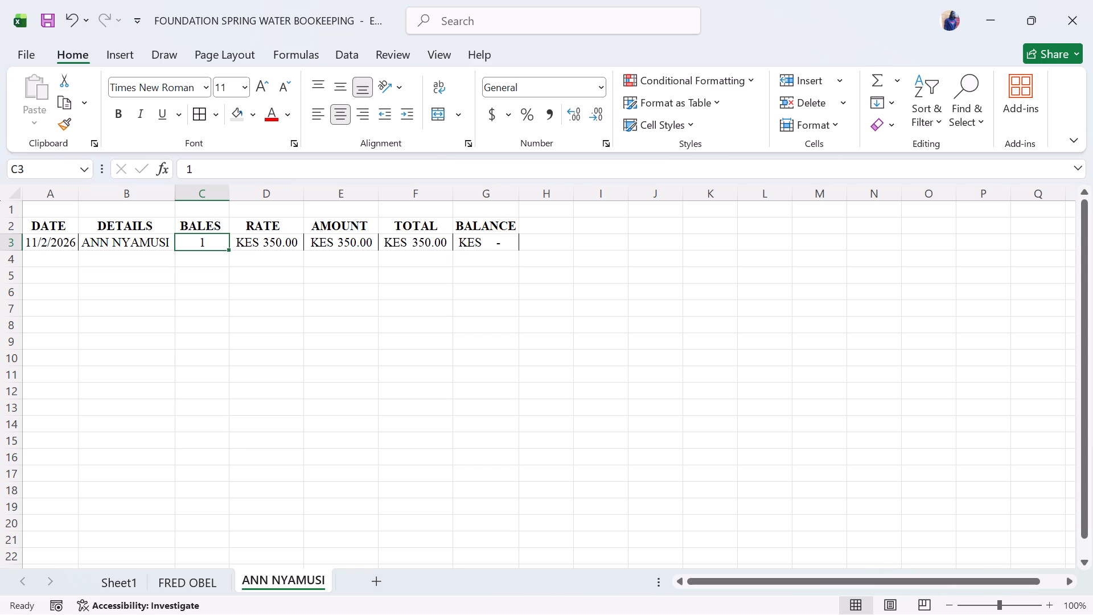
Apply all borders to the heading row, cells A2:G2.
drag(46, 228, 384, 247)
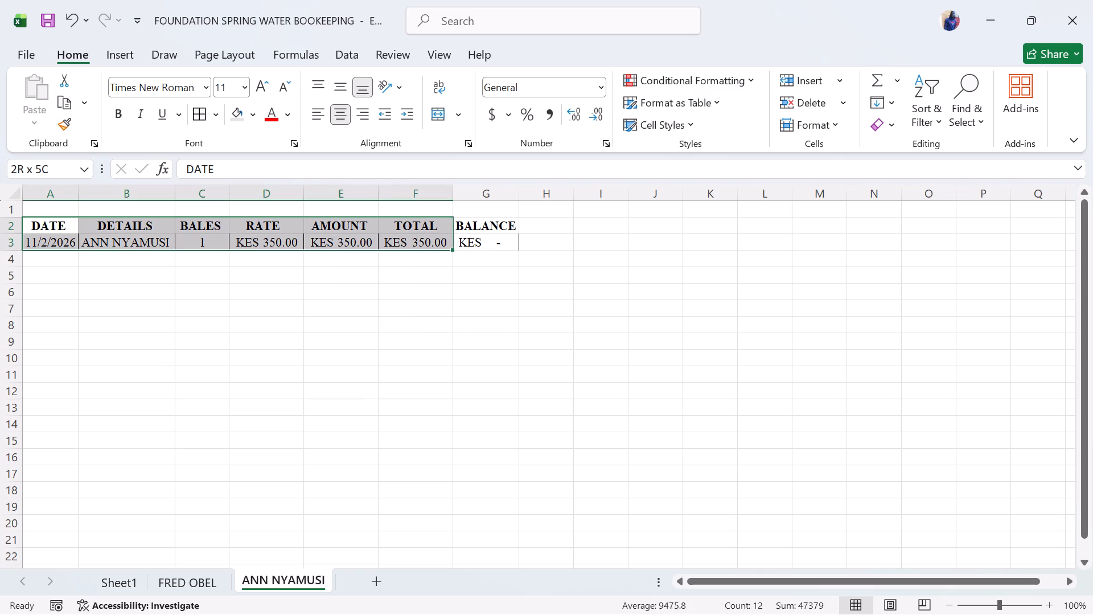
drag(384, 247, 487, 270)
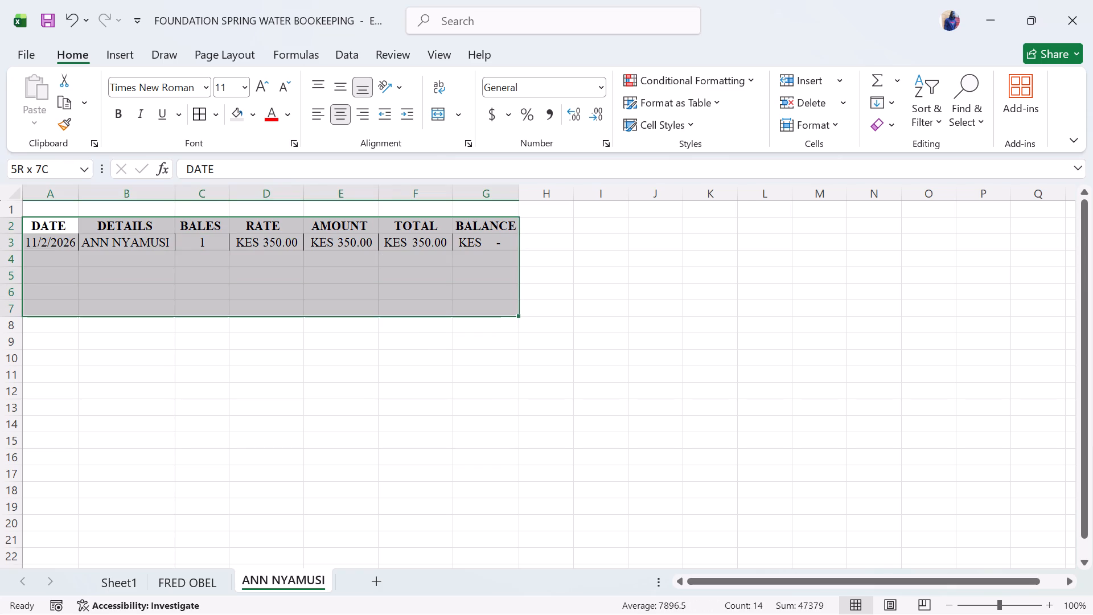
drag(487, 270, 484, 225)
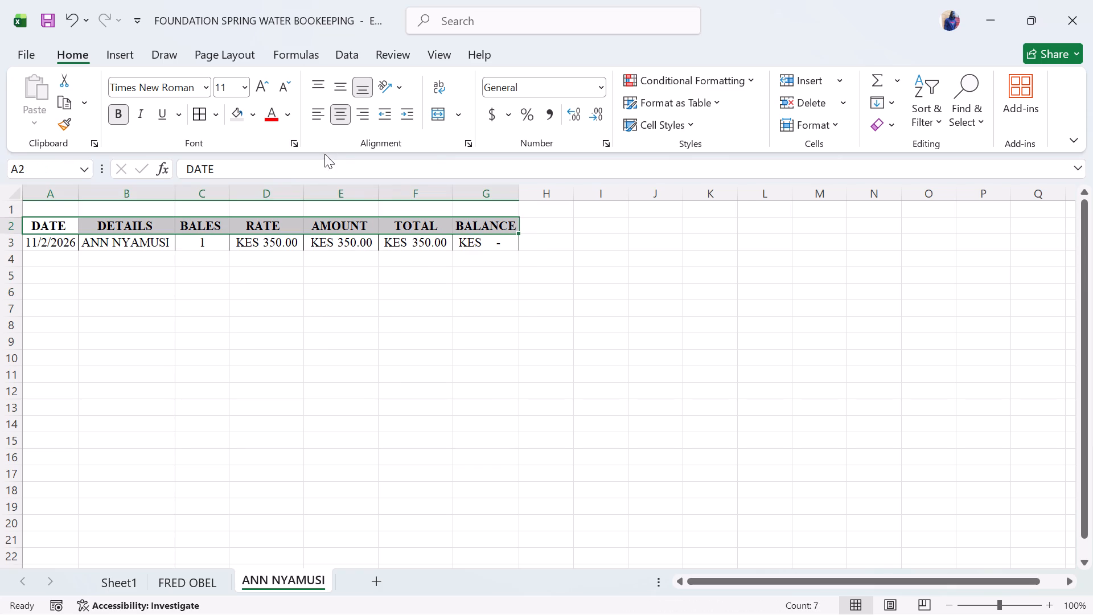
click(205, 117)
click(136, 246)
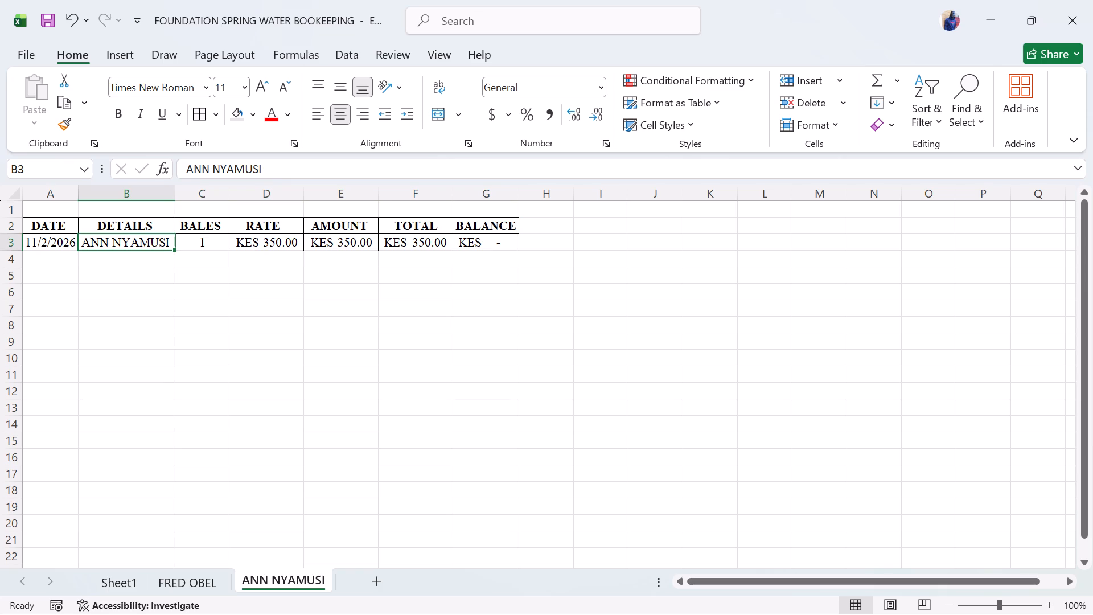
Add a right border down rows 2 to 15 of each of the DATE, DETAILS and BALES columns.
drag(62, 227, 67, 440)
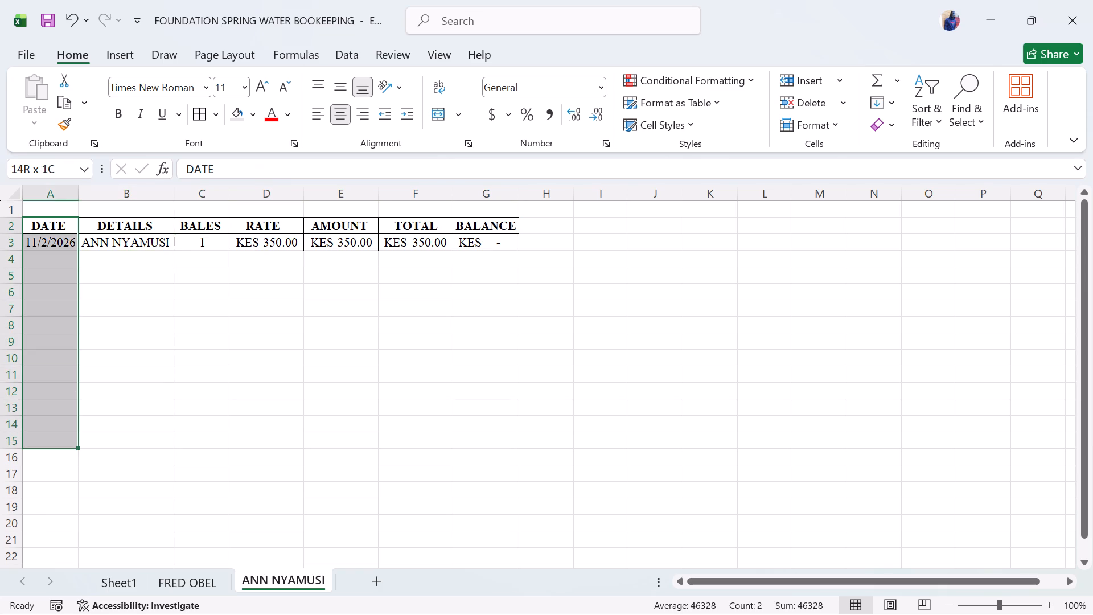
drag(67, 440, 67, 436)
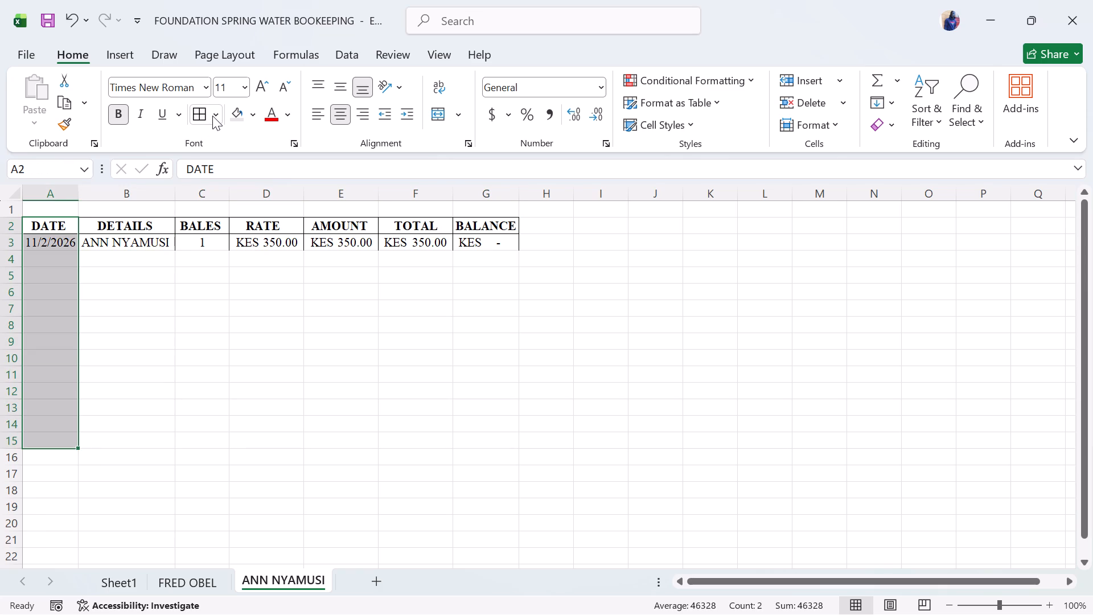
click(213, 116)
click(238, 239)
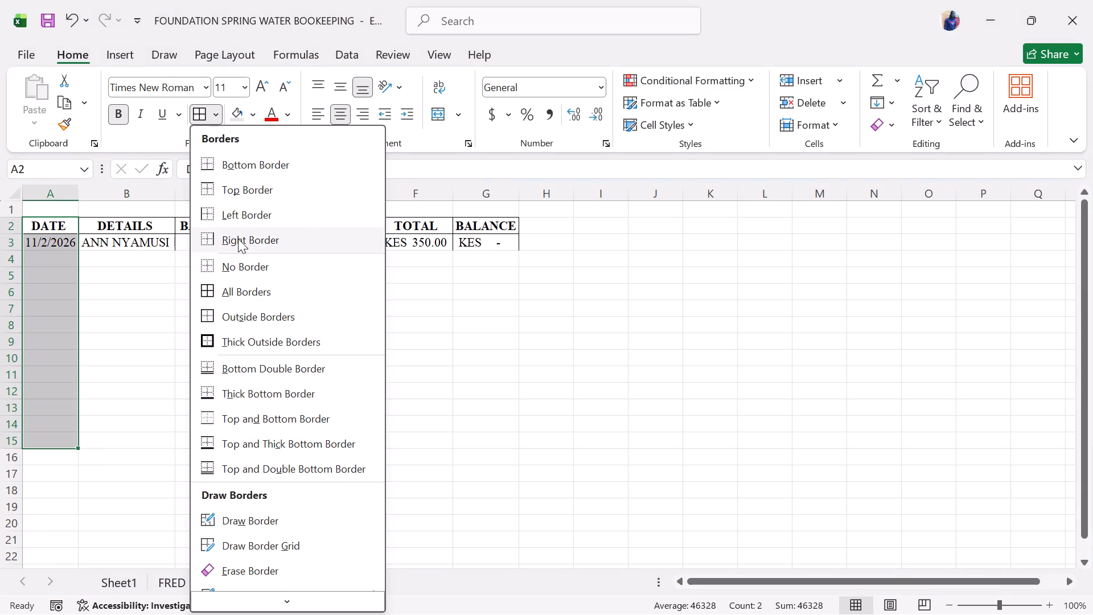
drag(132, 228, 116, 432)
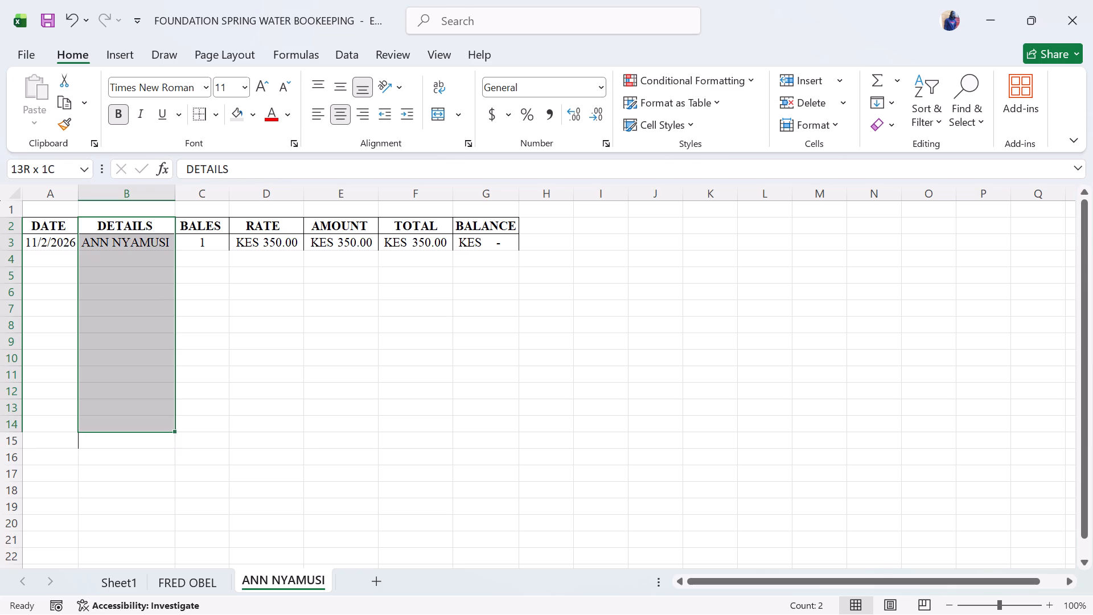
drag(116, 432, 116, 434)
click(201, 117)
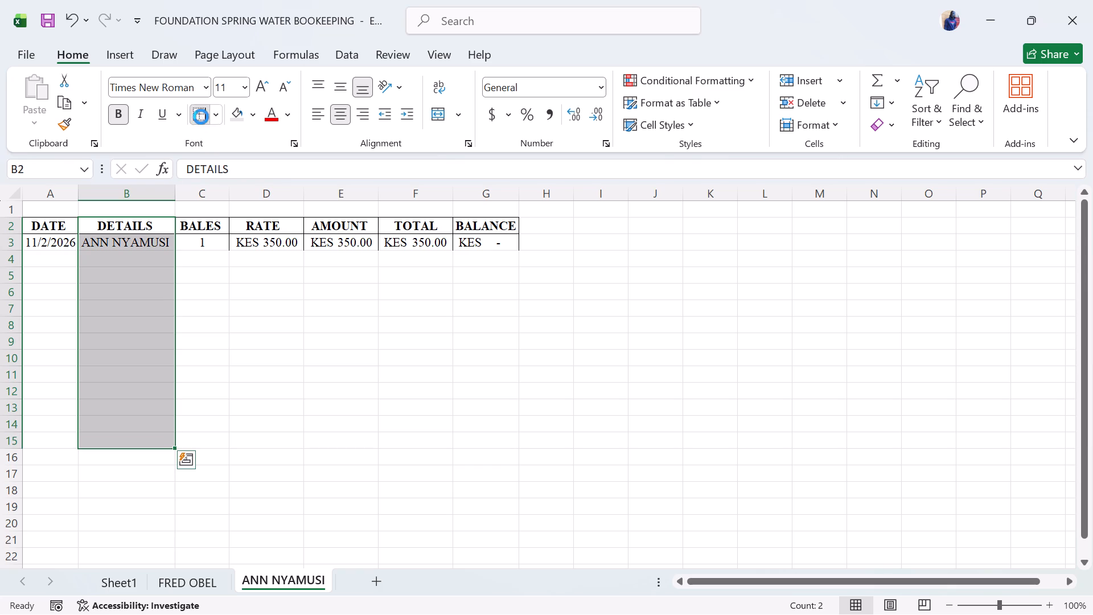
drag(217, 231, 217, 436)
click(202, 118)
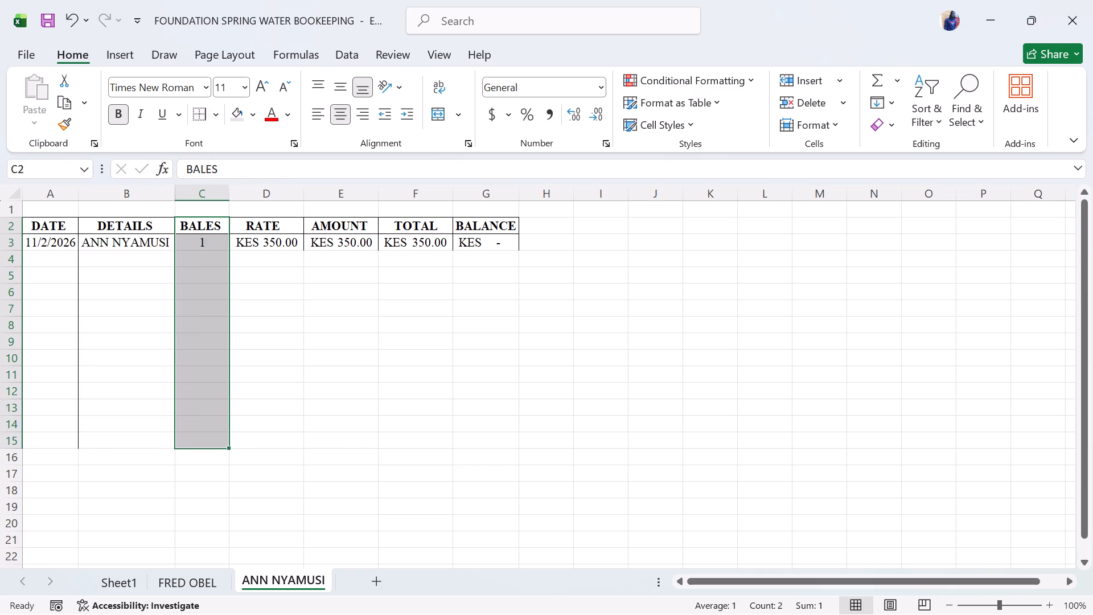
Add a right border down rows 2 to 15 of each of the RATE, AMOUNT, TOTAL and BALANCE columns.
drag(278, 225, 277, 440)
click(200, 104)
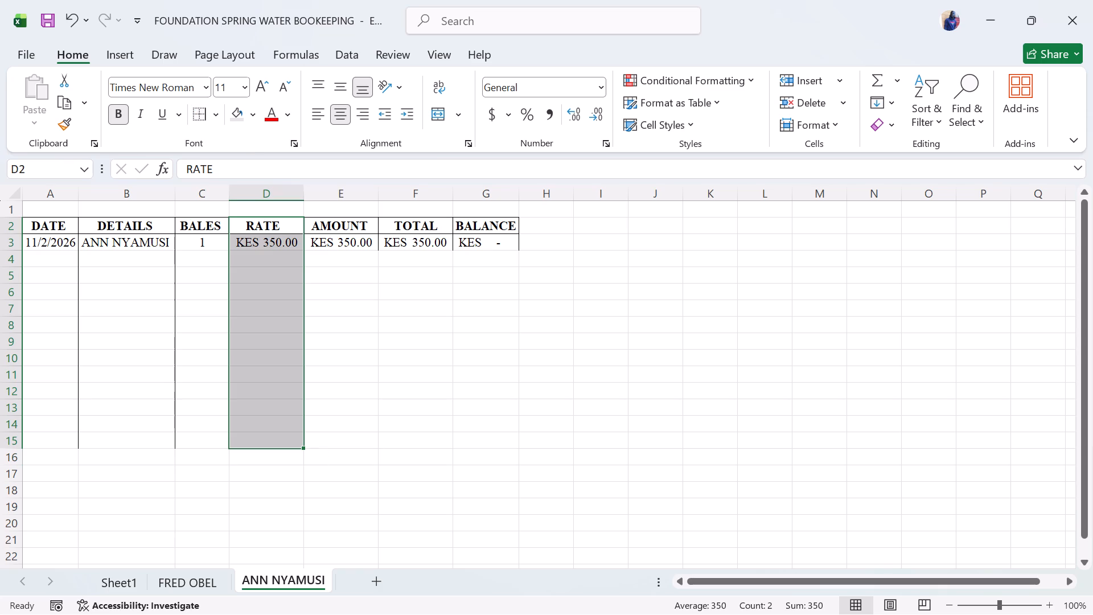
drag(363, 225, 363, 439)
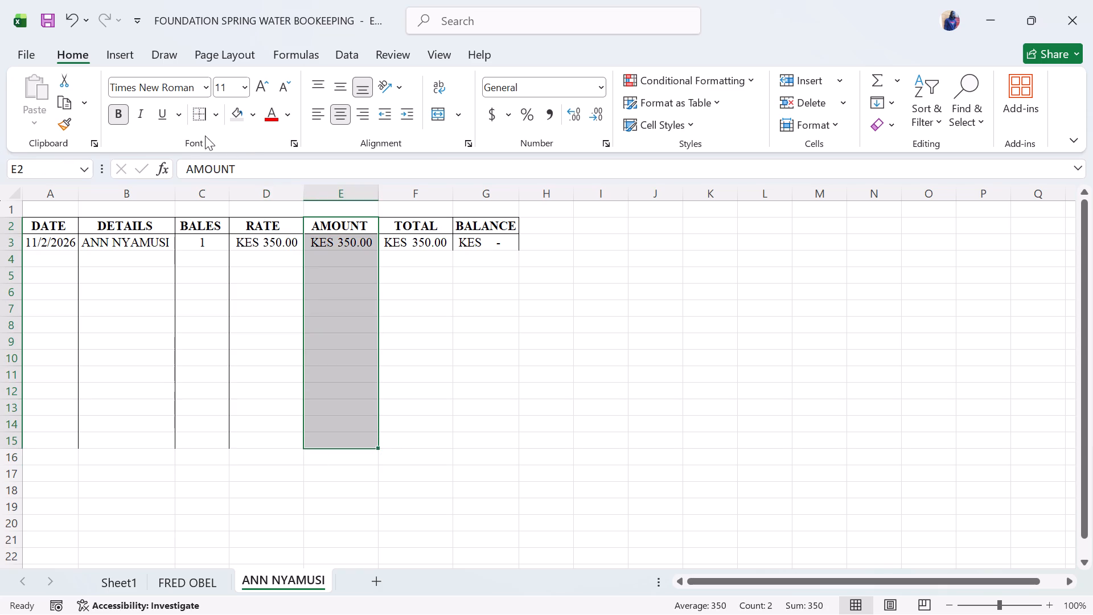
click(200, 117)
drag(421, 223, 437, 333)
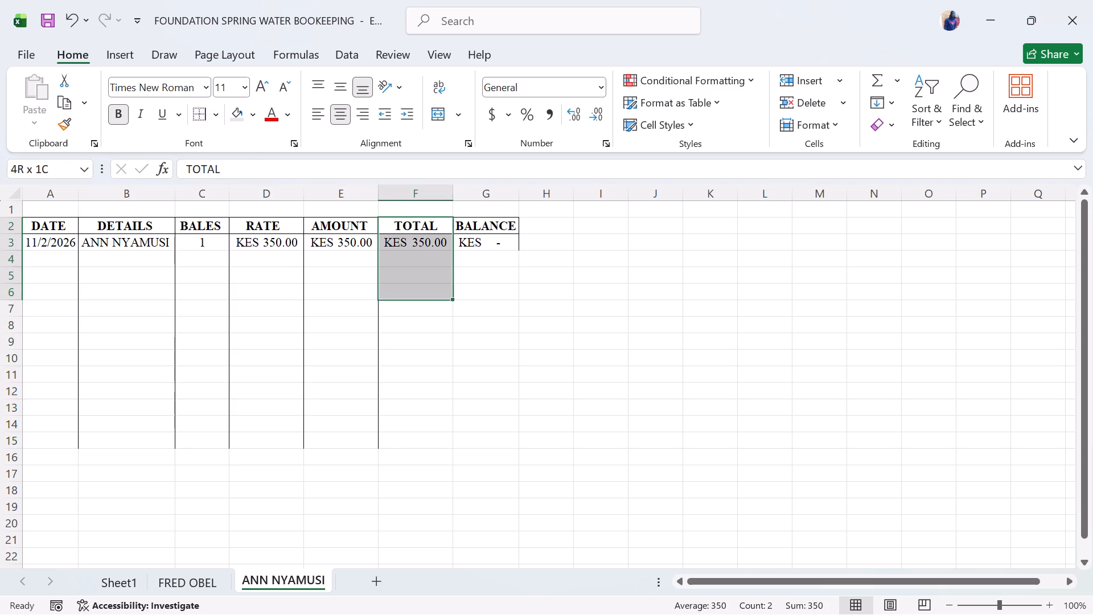
drag(437, 333, 429, 434)
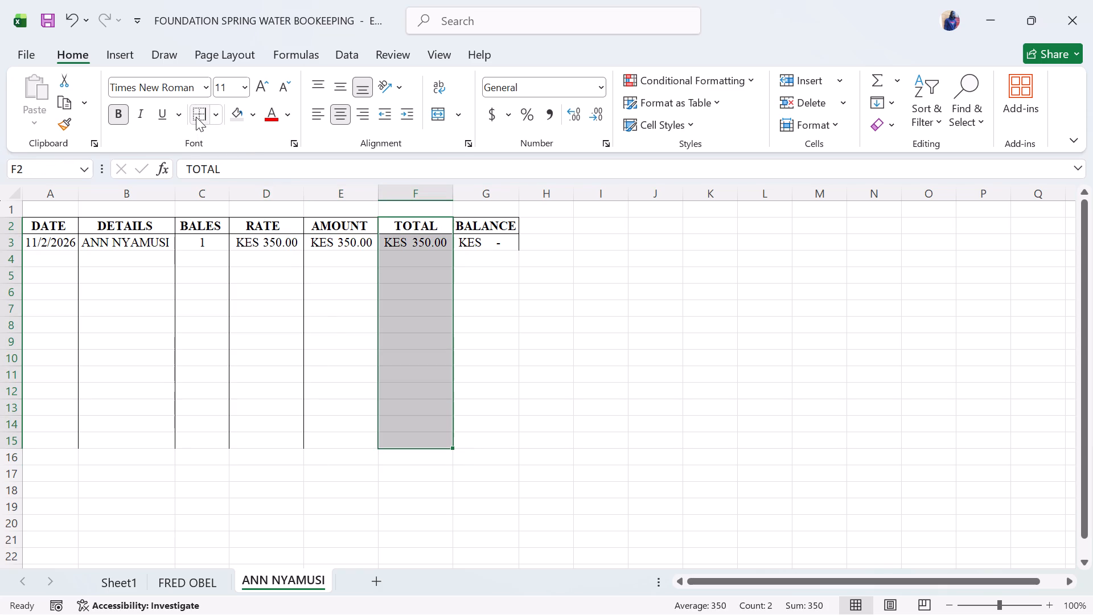
click(196, 117)
drag(498, 227, 503, 388)
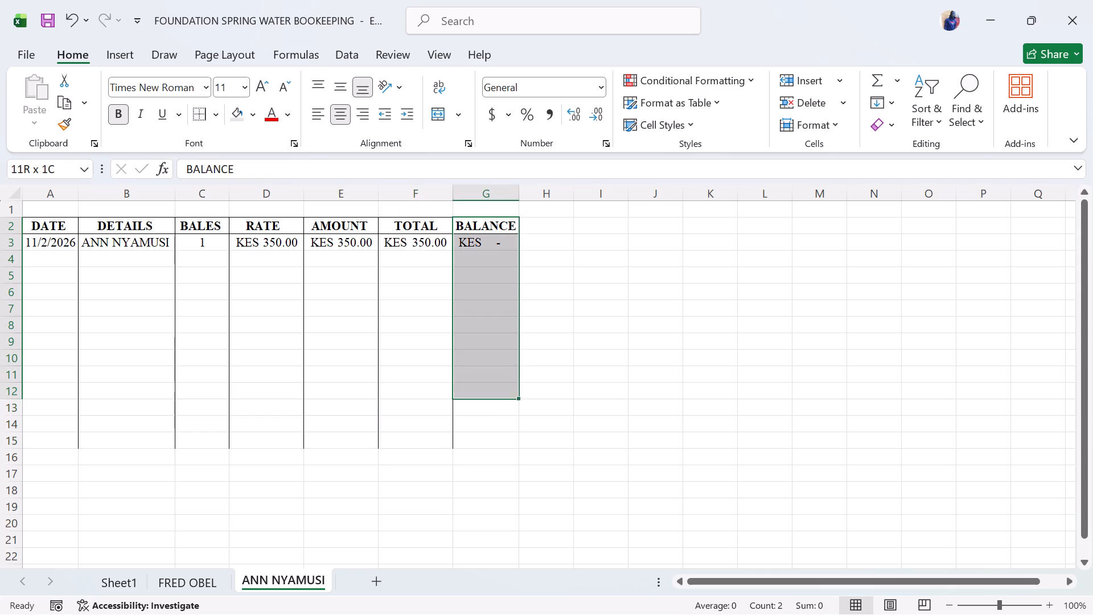
drag(503, 388, 500, 436)
click(199, 111)
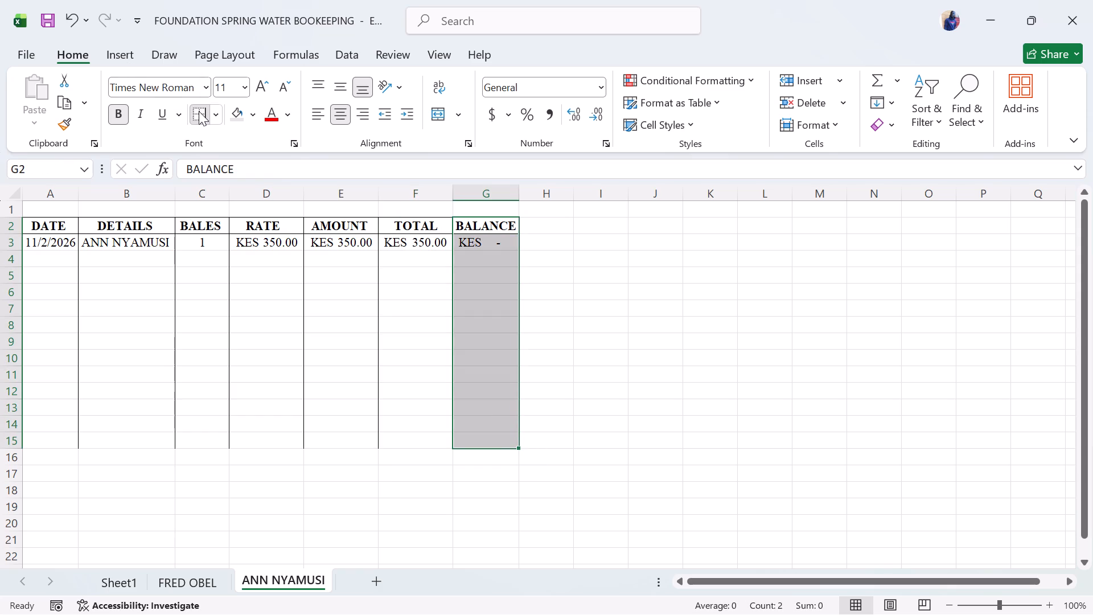
Deselect the BALANCE column by selecting empty cell I9 outside the table to view the finished borders.
click(596, 340)
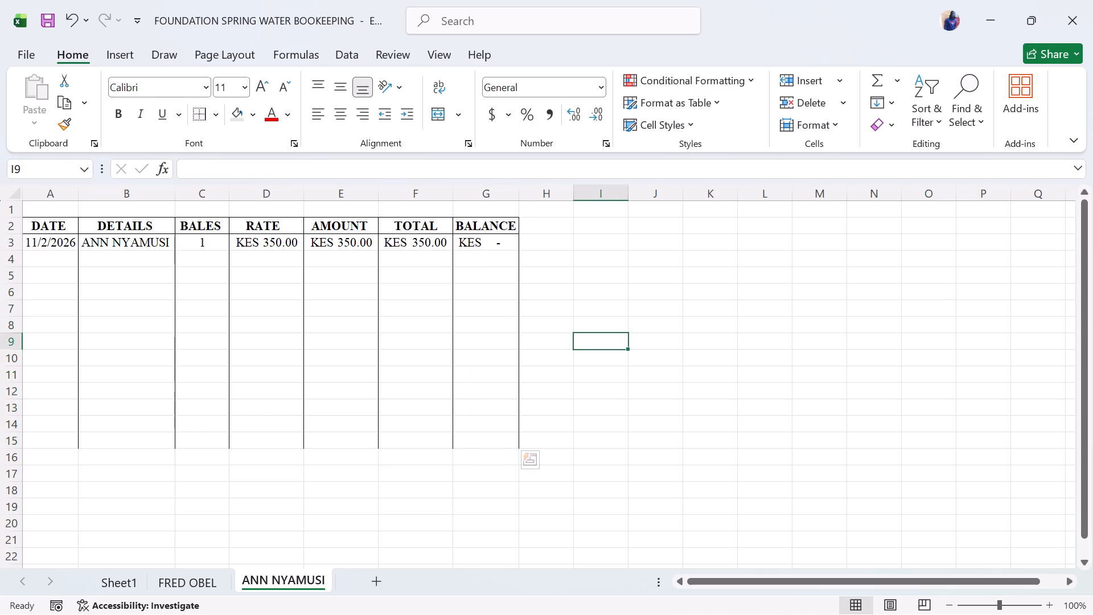
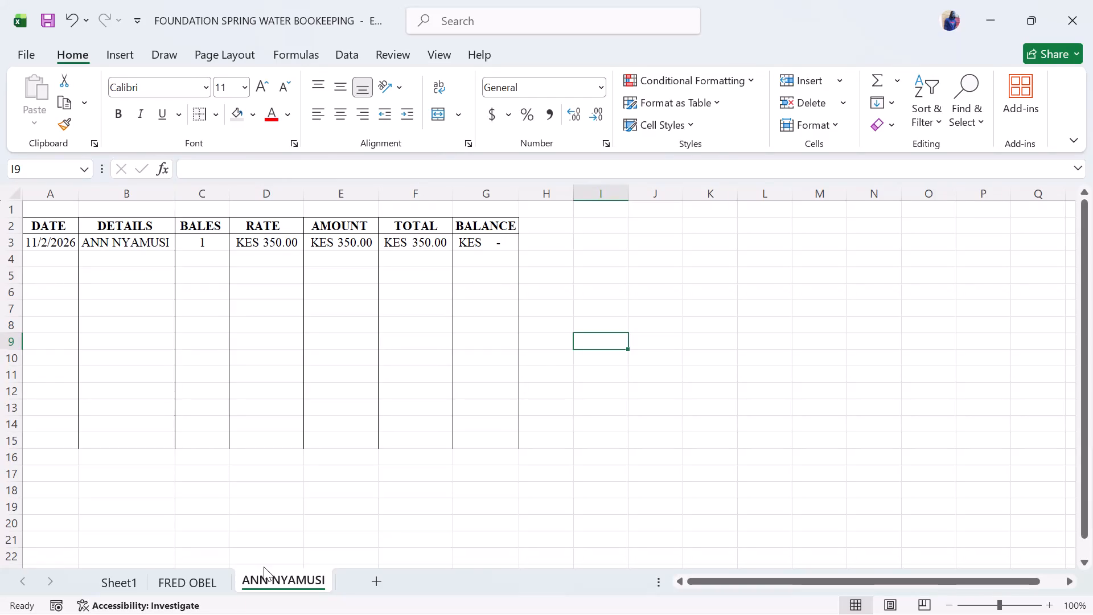
On the customer account sheet with DR and CR columns, add a right border to cells A3:A5 of the DATE column.
click(202, 575)
click(380, 395)
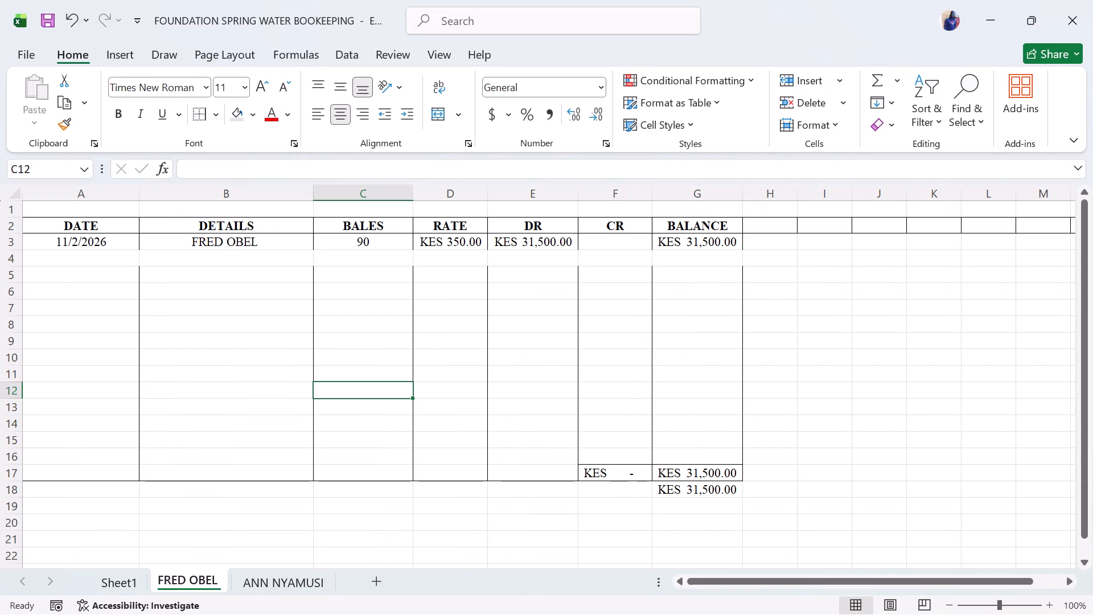
click(200, 270)
click(200, 261)
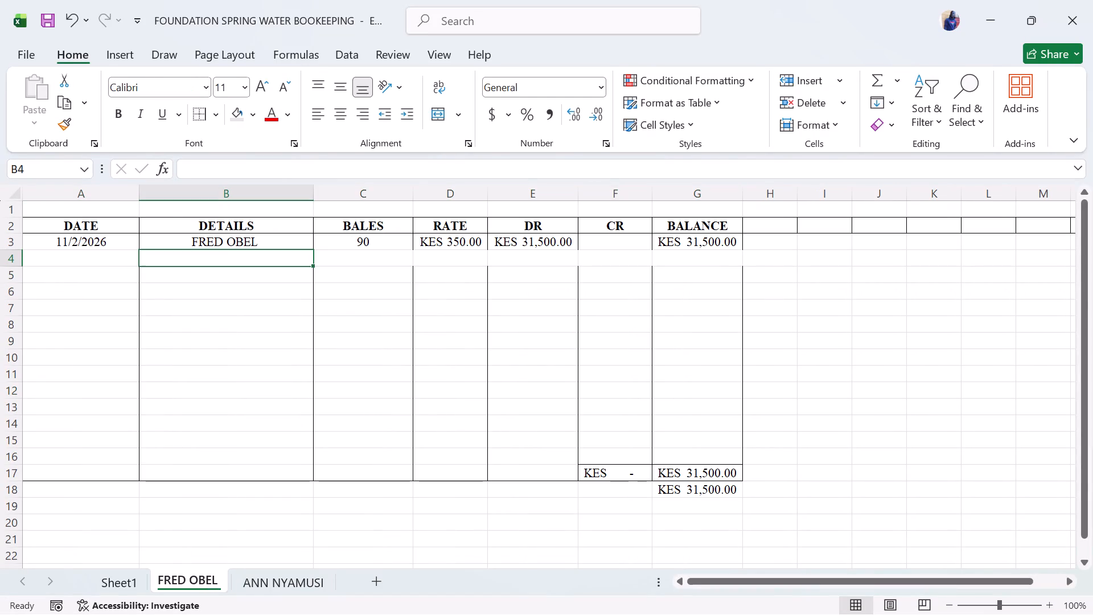
drag(122, 234, 130, 266)
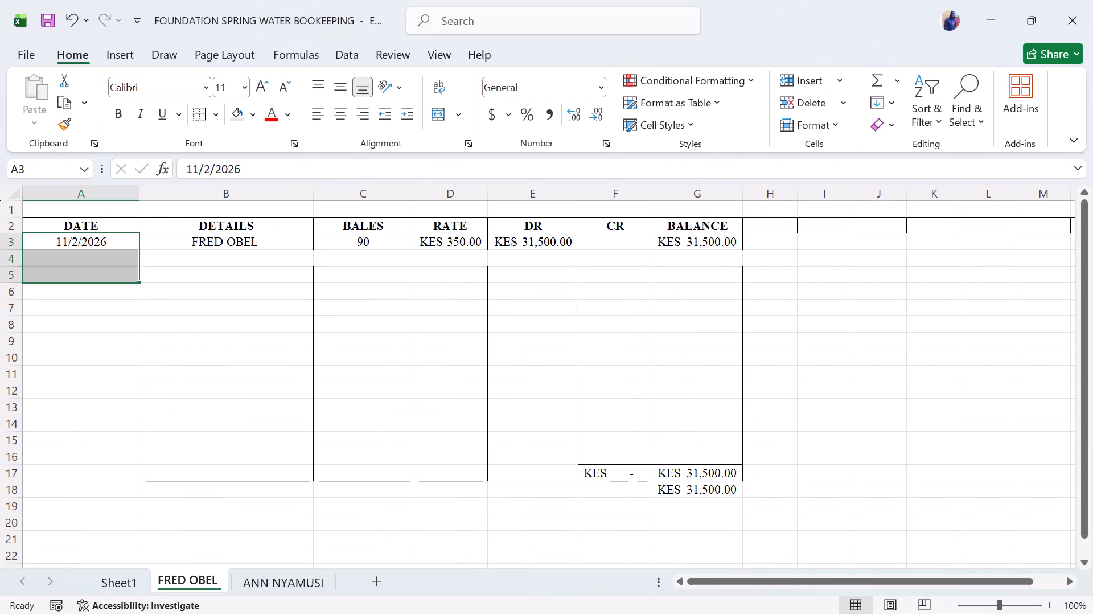
click(196, 117)
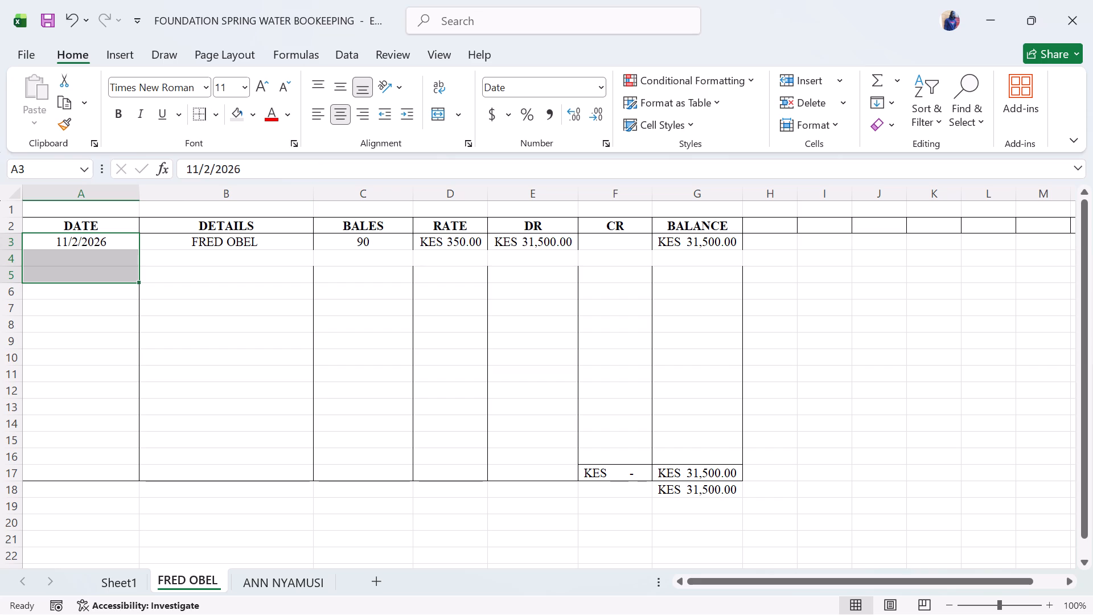
Add a right border to cells B3:B4 of the DETAILS column.
drag(281, 245, 290, 263)
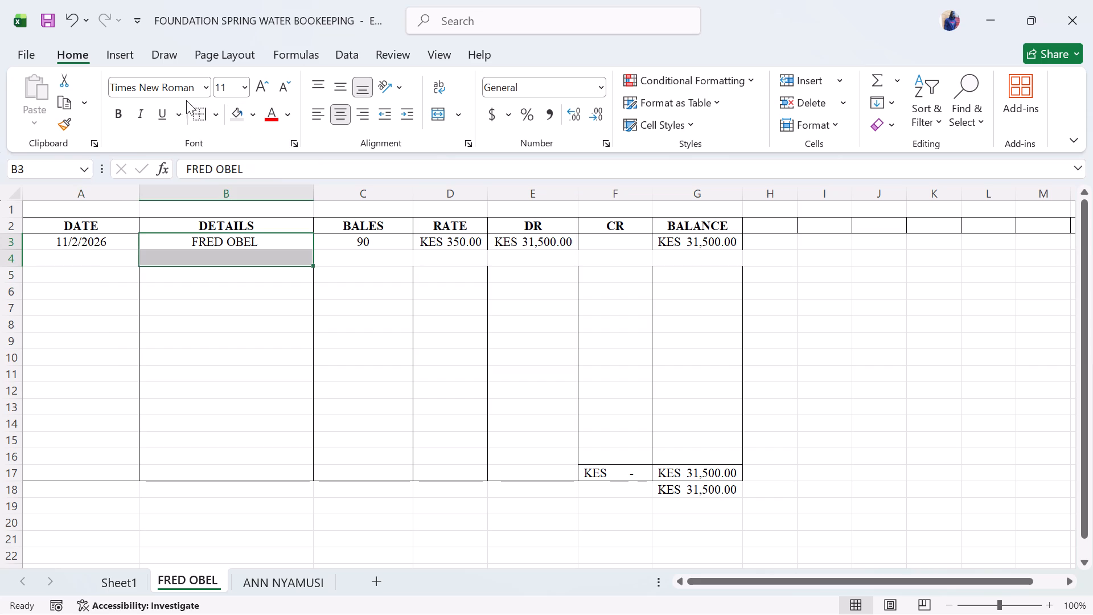
Add right borders to B3:B4, C3:C5, D3:D5 and E3:E5 in the DETAILS, BALES, RATE and DR columns.
click(195, 110)
drag(376, 244, 395, 272)
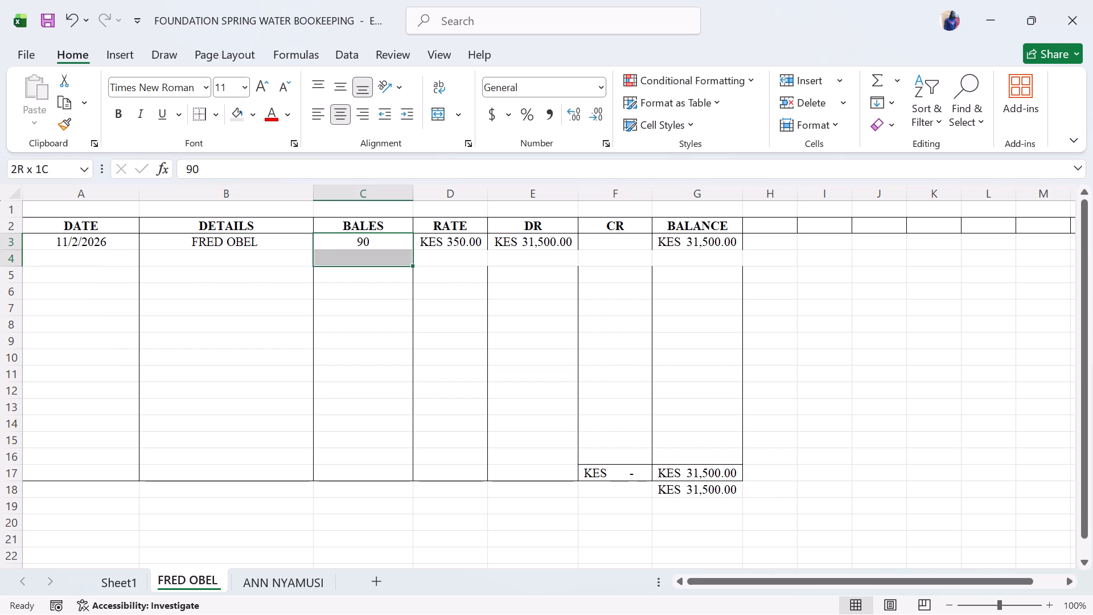
drag(395, 272, 395, 273)
click(200, 117)
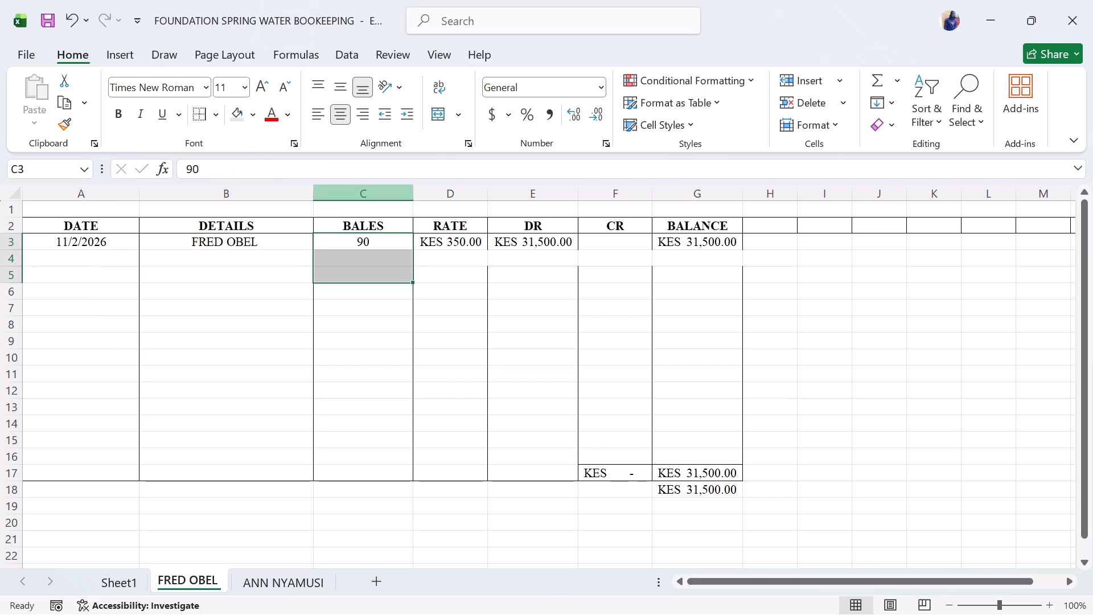
drag(447, 241, 461, 272)
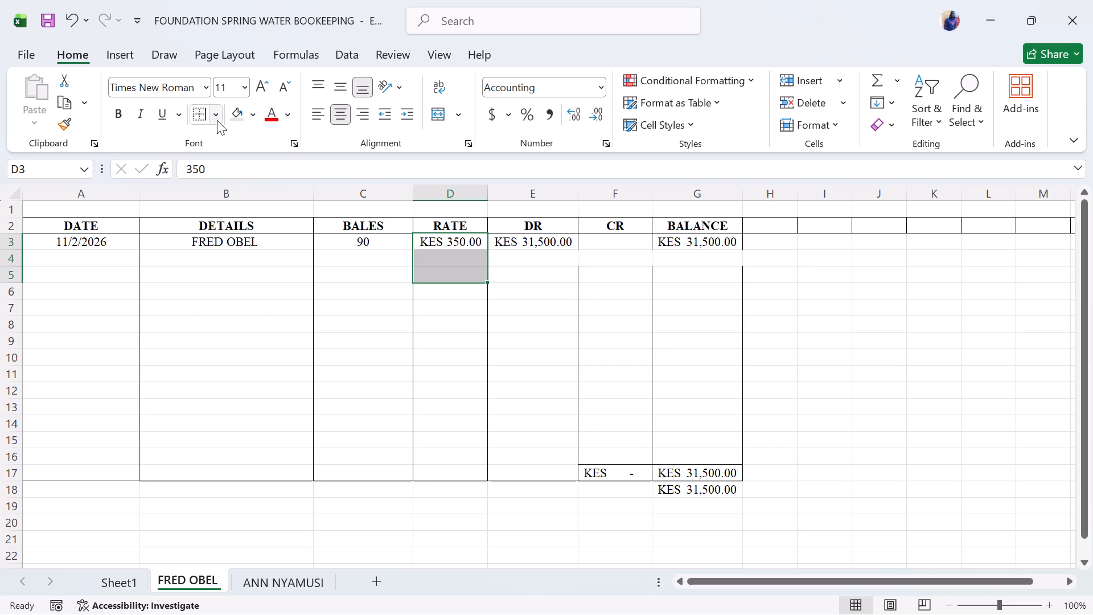
click(206, 121)
drag(557, 237, 570, 257)
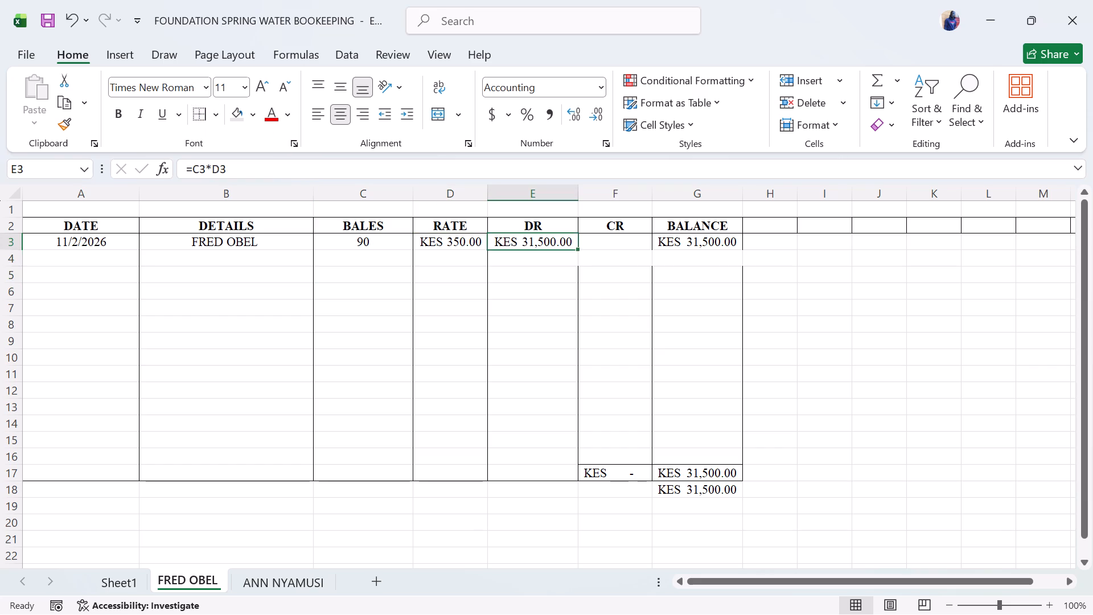
drag(570, 257, 575, 270)
click(205, 110)
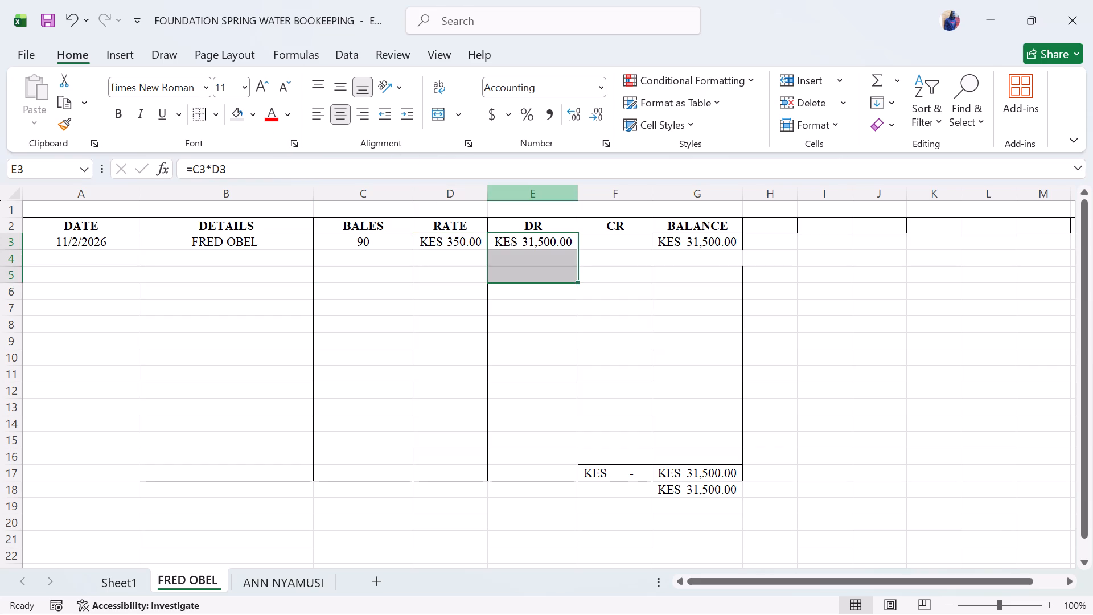
Add right borders to F3:F4 in the CR column and to G4 in the BALANCE column.
drag(642, 249, 663, 291)
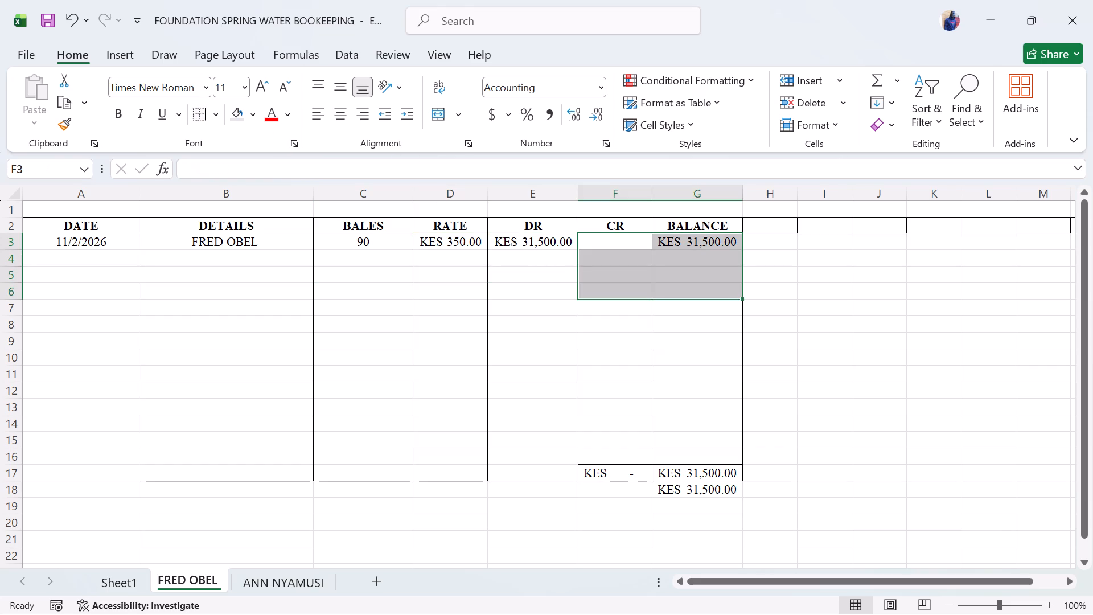
click(594, 254)
drag(606, 241, 622, 255)
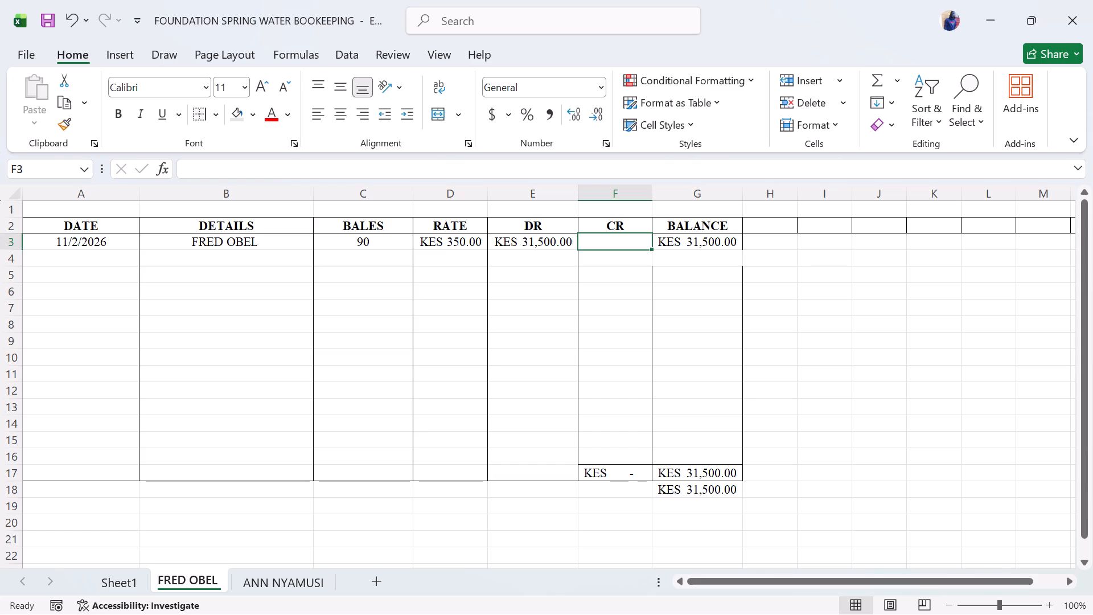
drag(622, 255, 626, 261)
click(197, 120)
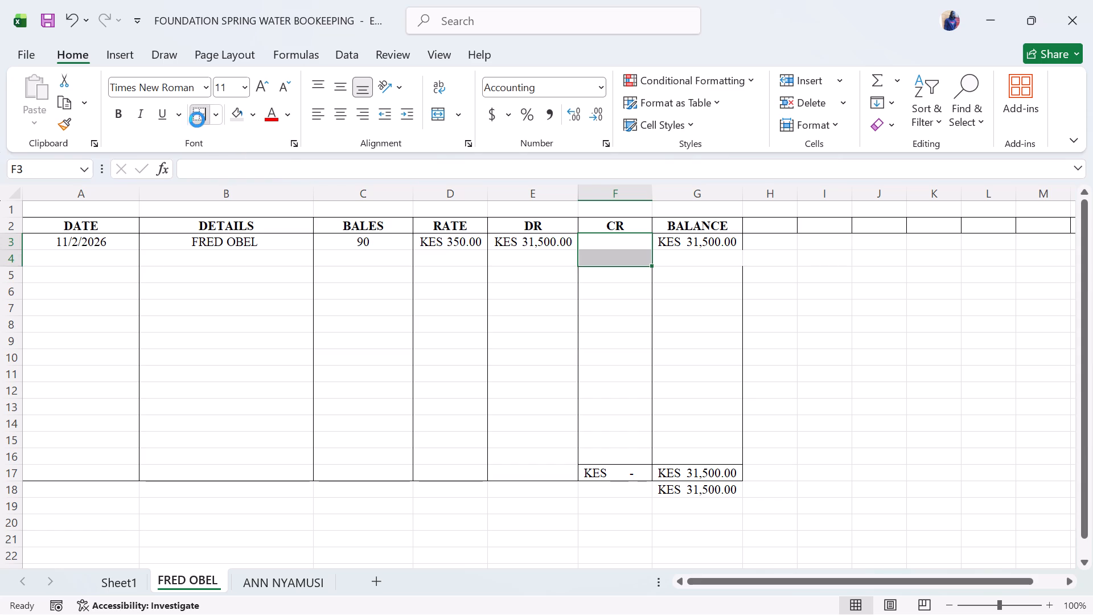
click(733, 253)
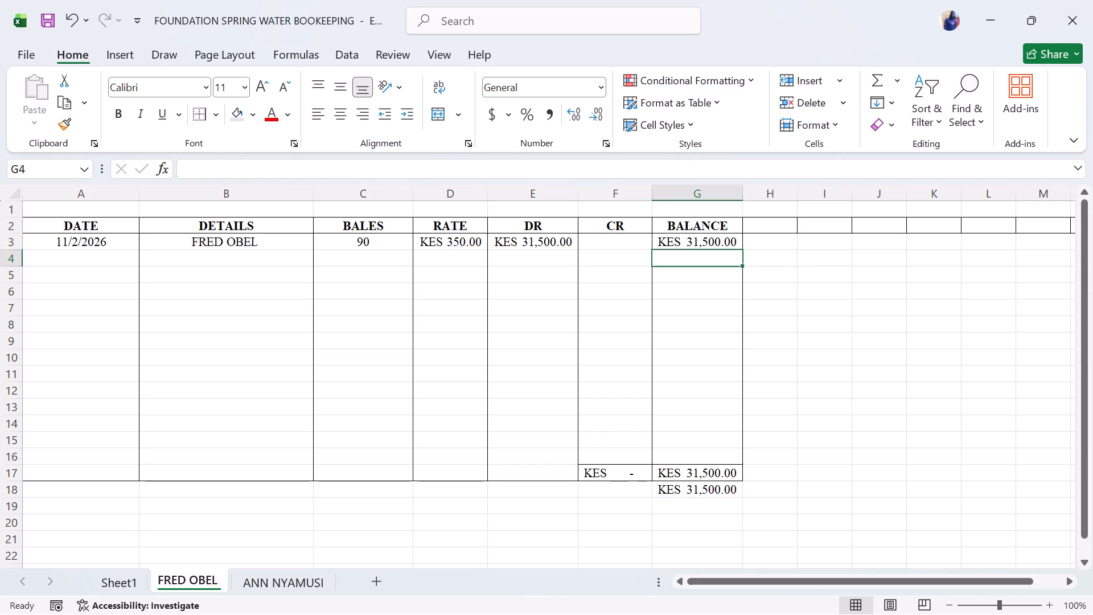
click(199, 117)
click(365, 359)
scroll(330, 548, down, 1)
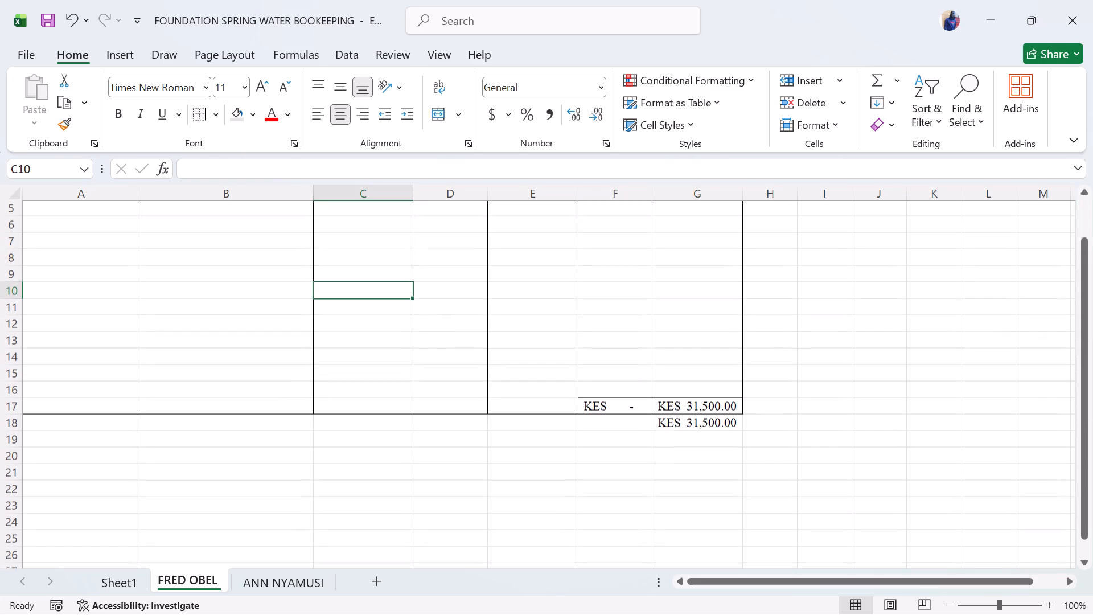
scroll(330, 548, up, 1)
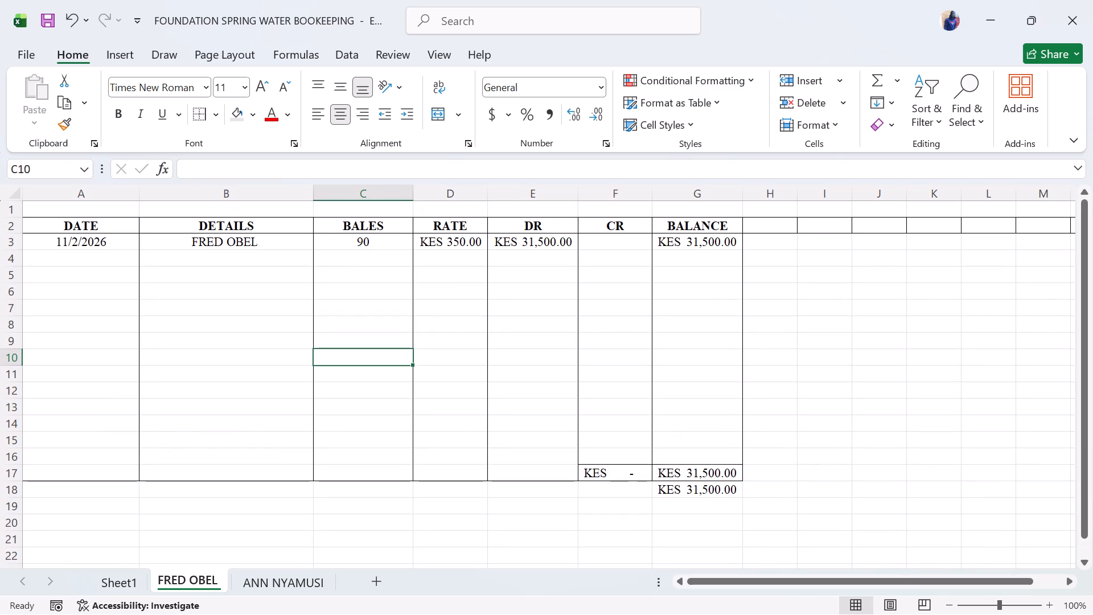
On Sheet1, set the font of the customer balance table's entry rows, A3:C21, to Times New Roman.
click(124, 575)
scroll(141, 326, up, 1)
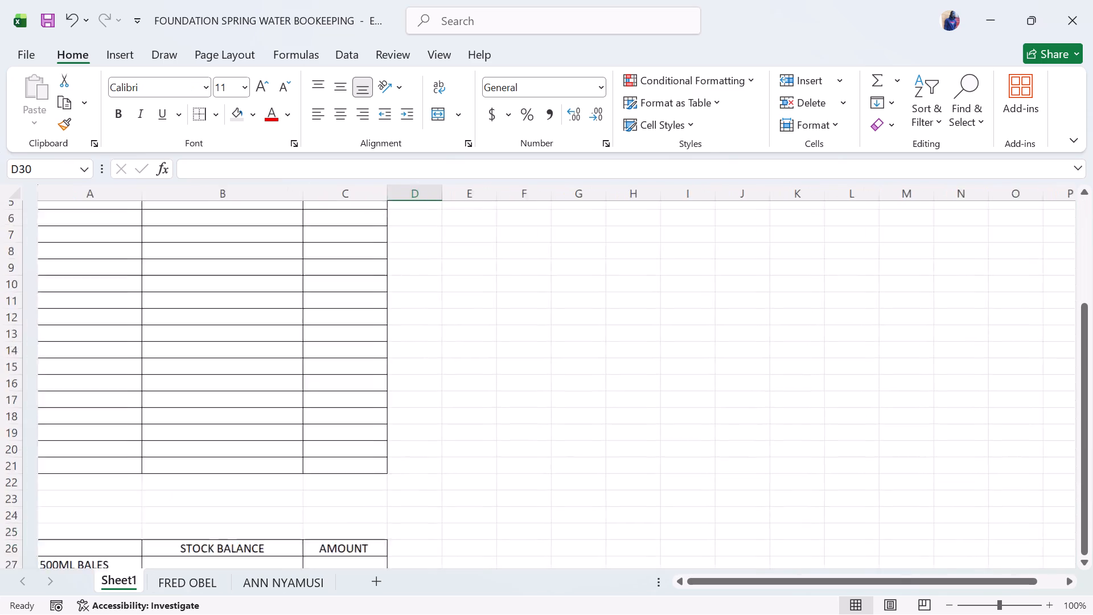
scroll(141, 326, up, 1)
click(94, 261)
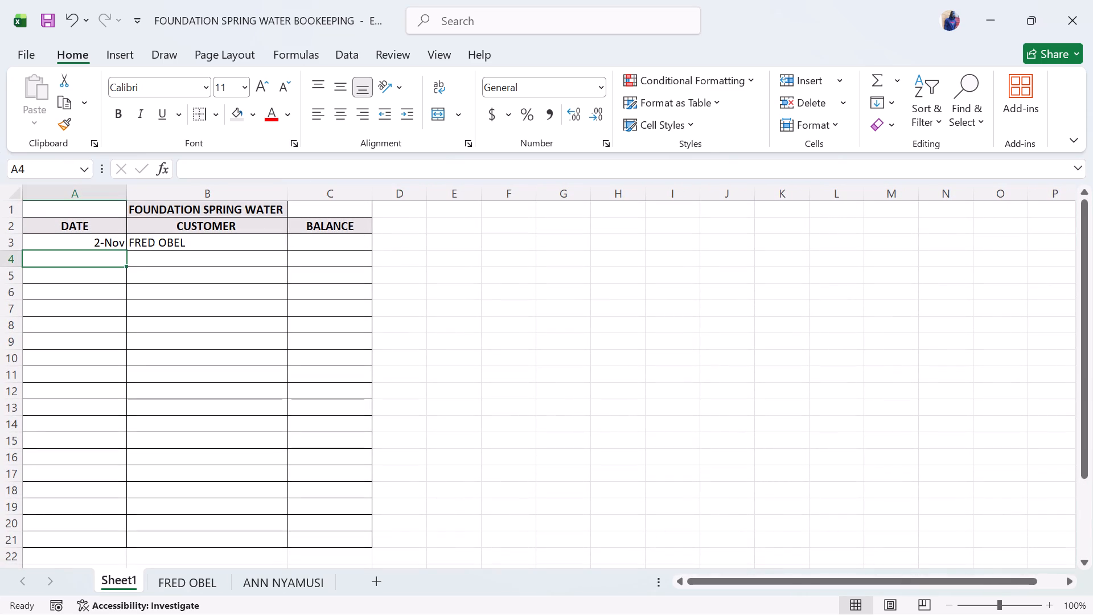
click(149, 255)
drag(63, 243, 139, 265)
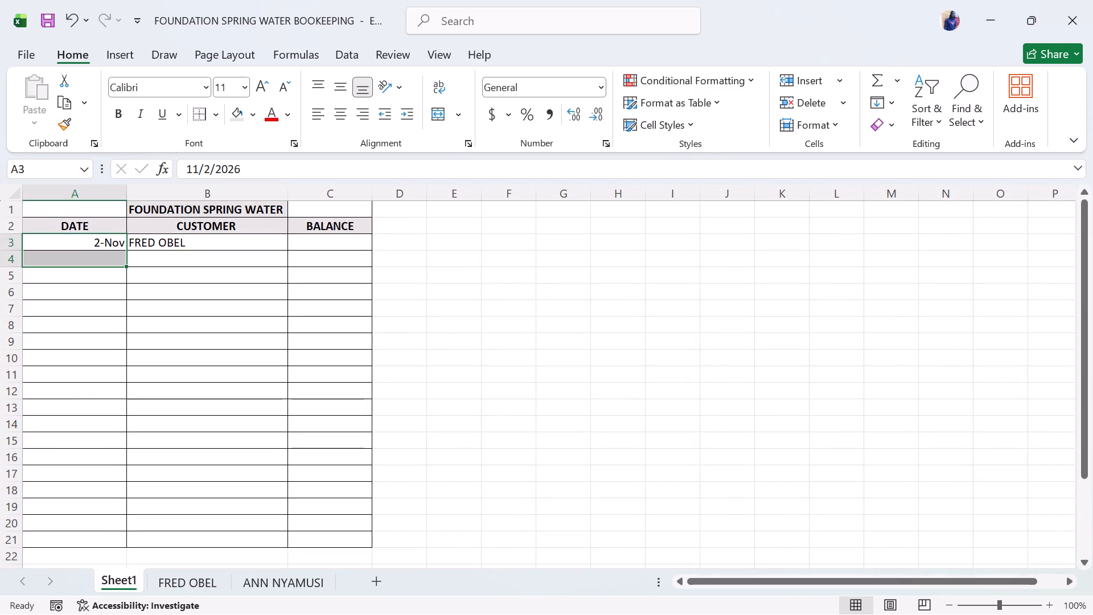
drag(139, 265, 344, 530)
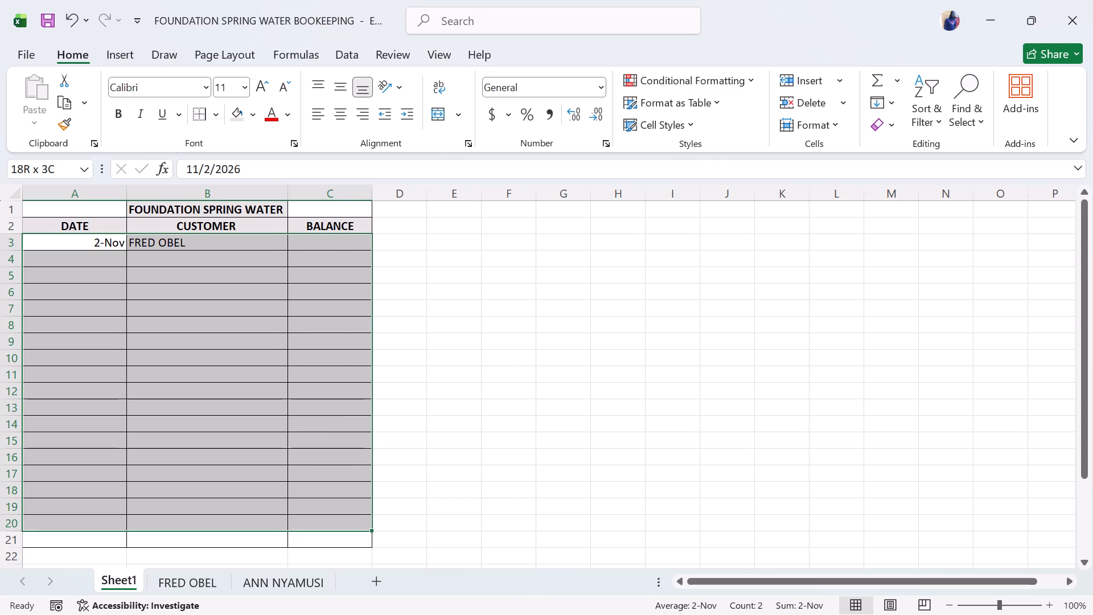
drag(344, 530, 344, 538)
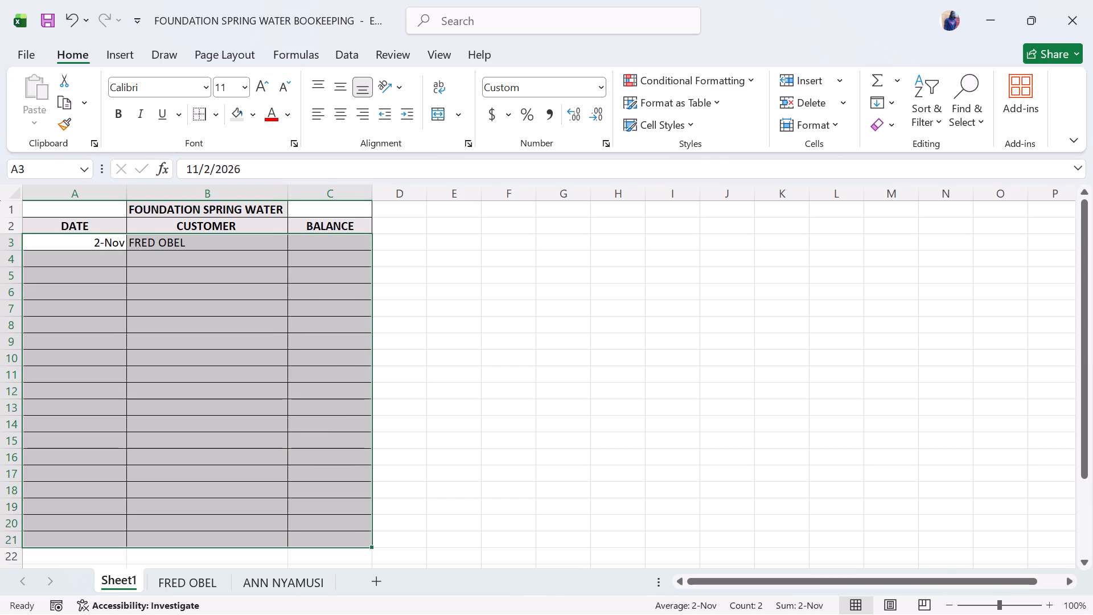
click(204, 87)
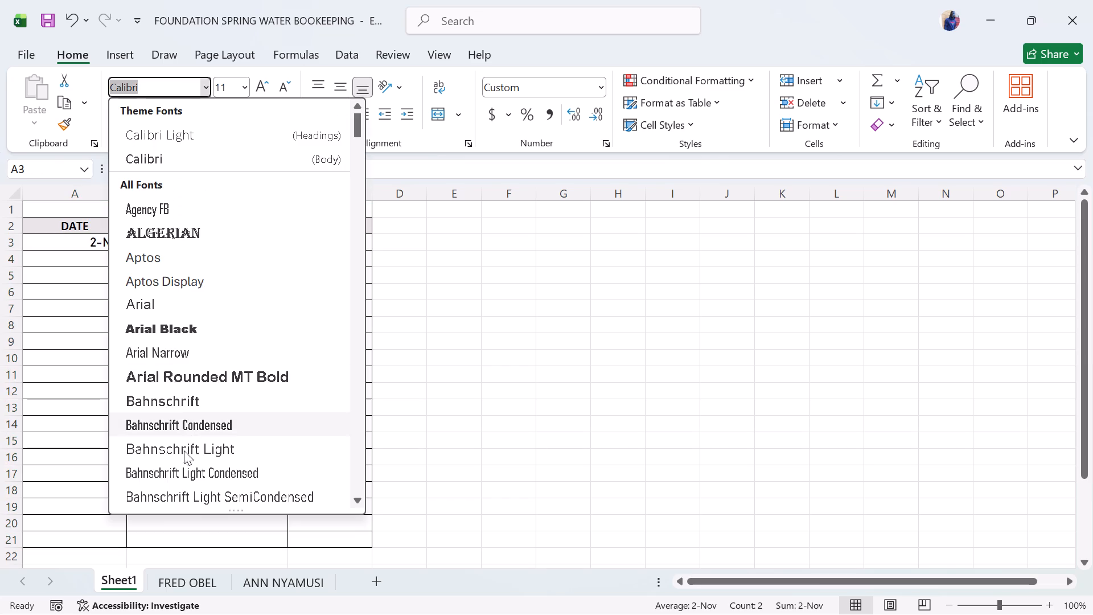
text(TIMES)
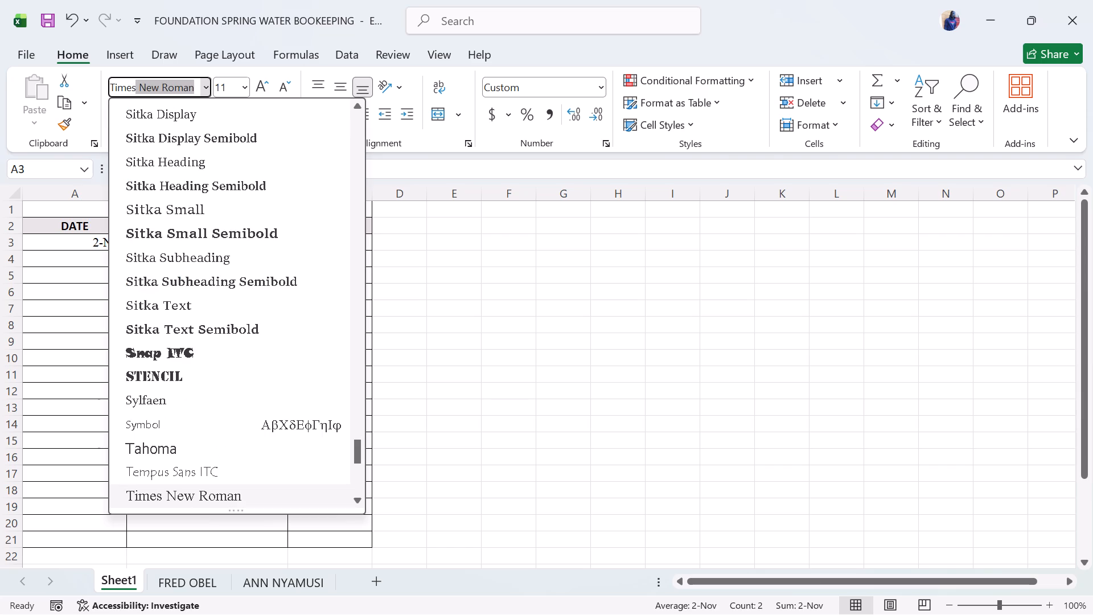
click(188, 493)
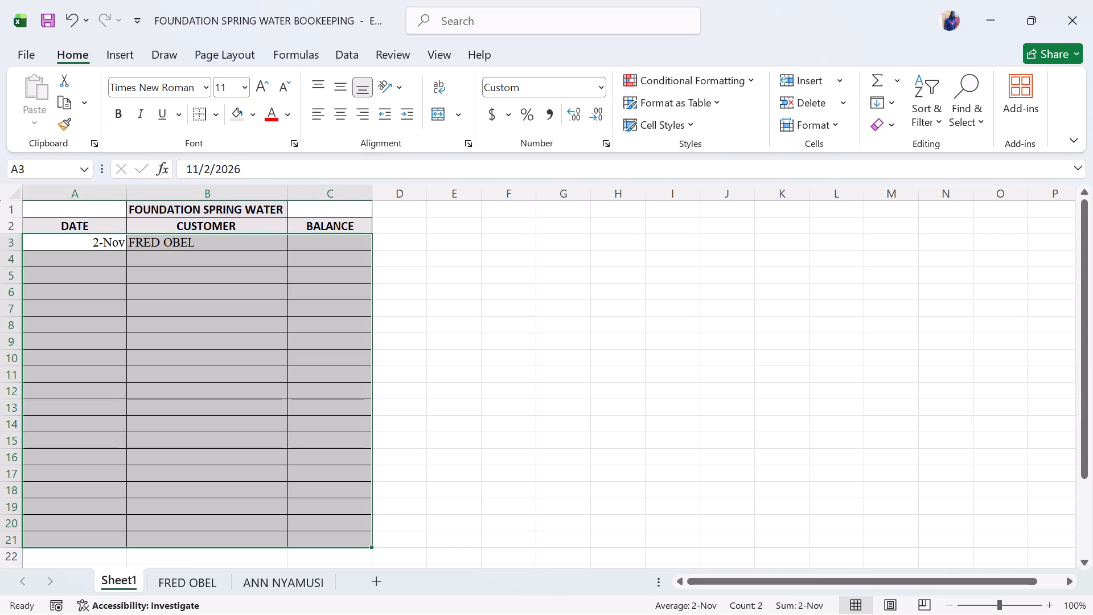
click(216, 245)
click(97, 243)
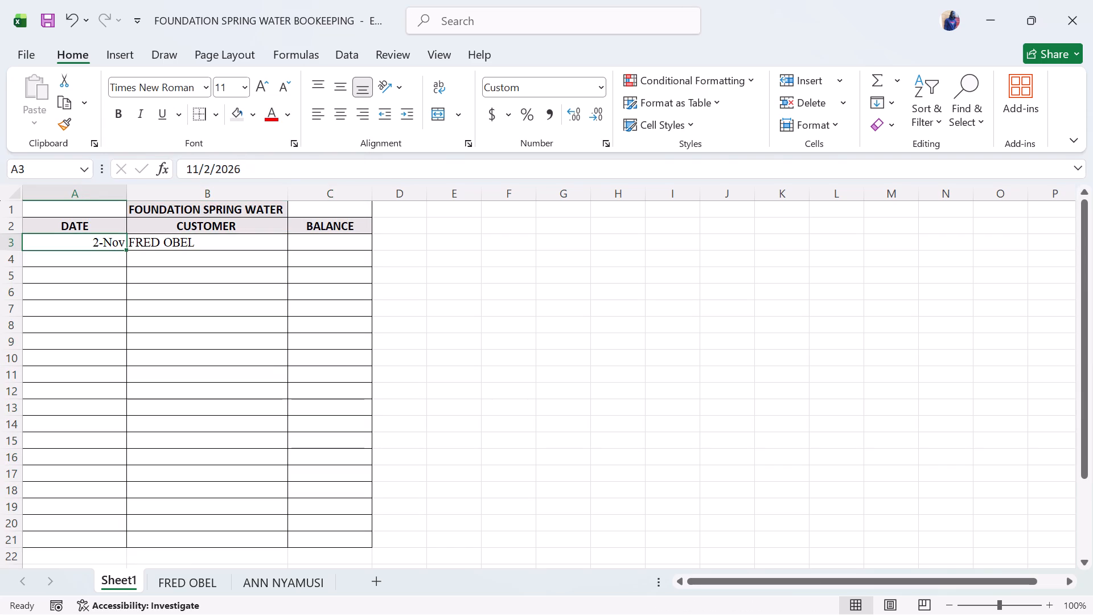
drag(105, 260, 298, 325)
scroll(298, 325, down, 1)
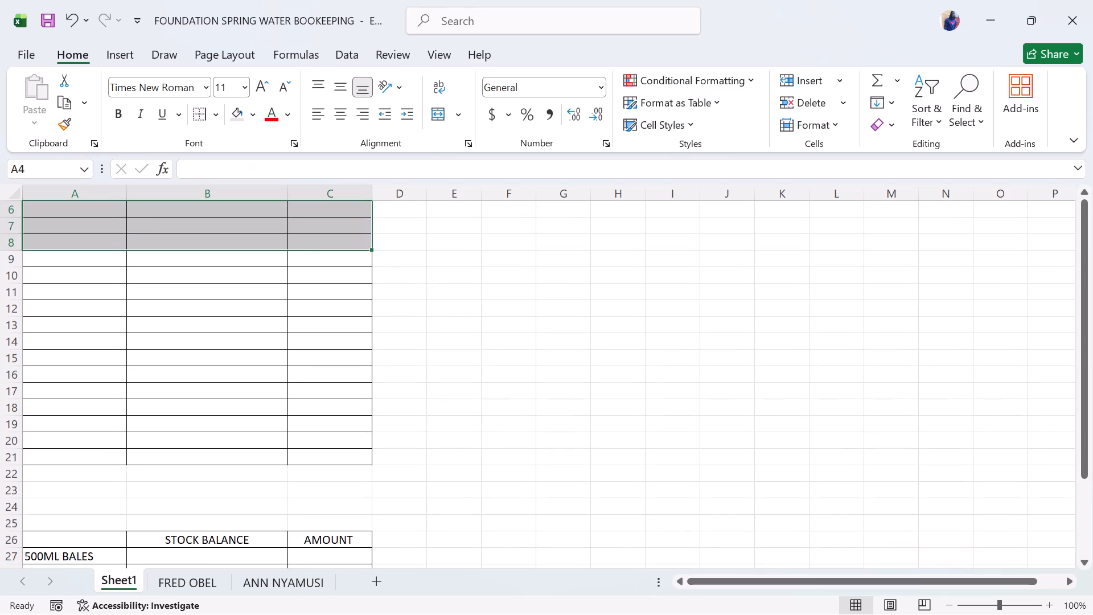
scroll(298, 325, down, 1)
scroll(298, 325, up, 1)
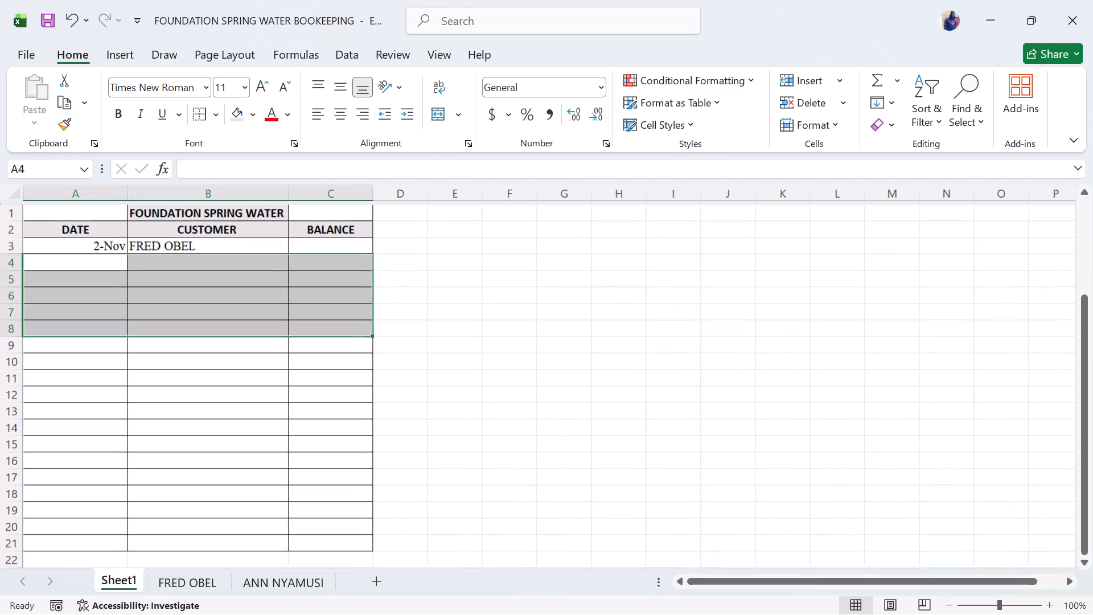
Centre the customer name in cell B3 horizontally.
click(204, 240)
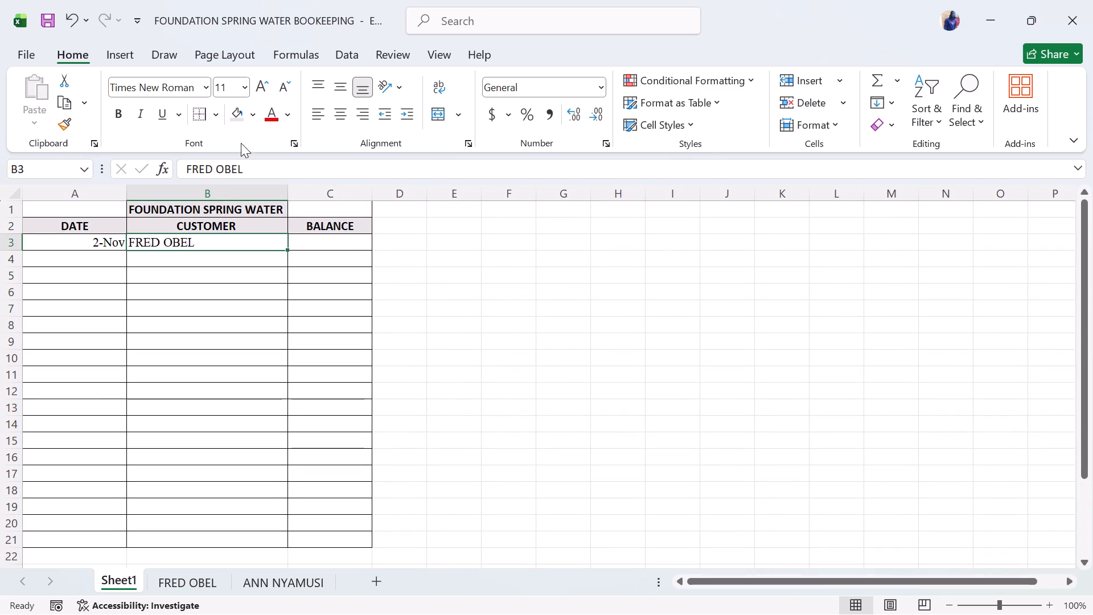
click(338, 118)
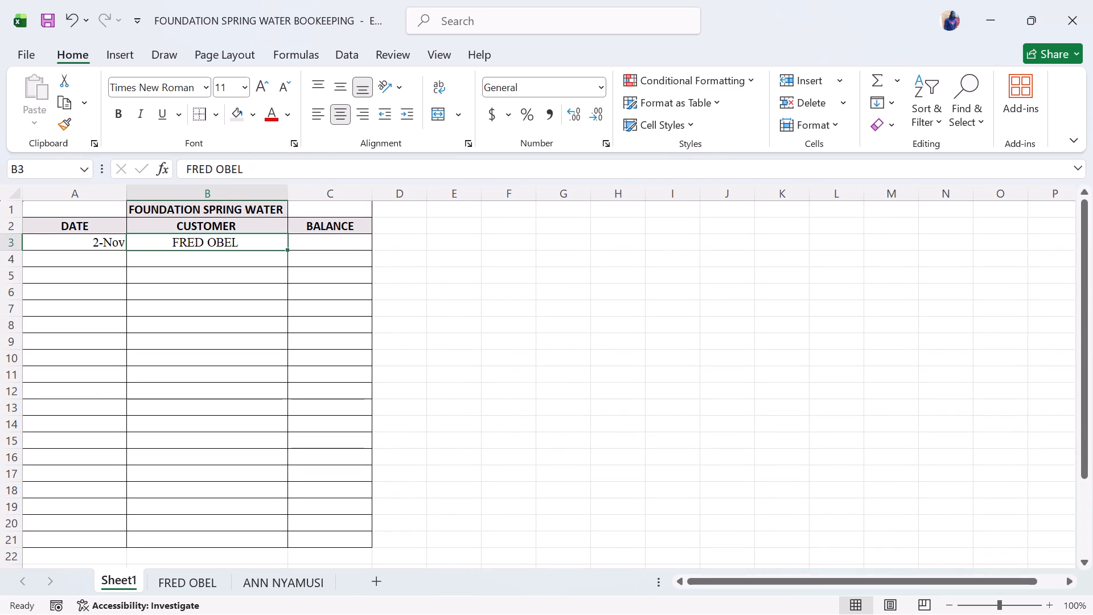
Set the font of the title and column heading rows, A1:C2, to Times New Roman.
click(319, 243)
click(267, 216)
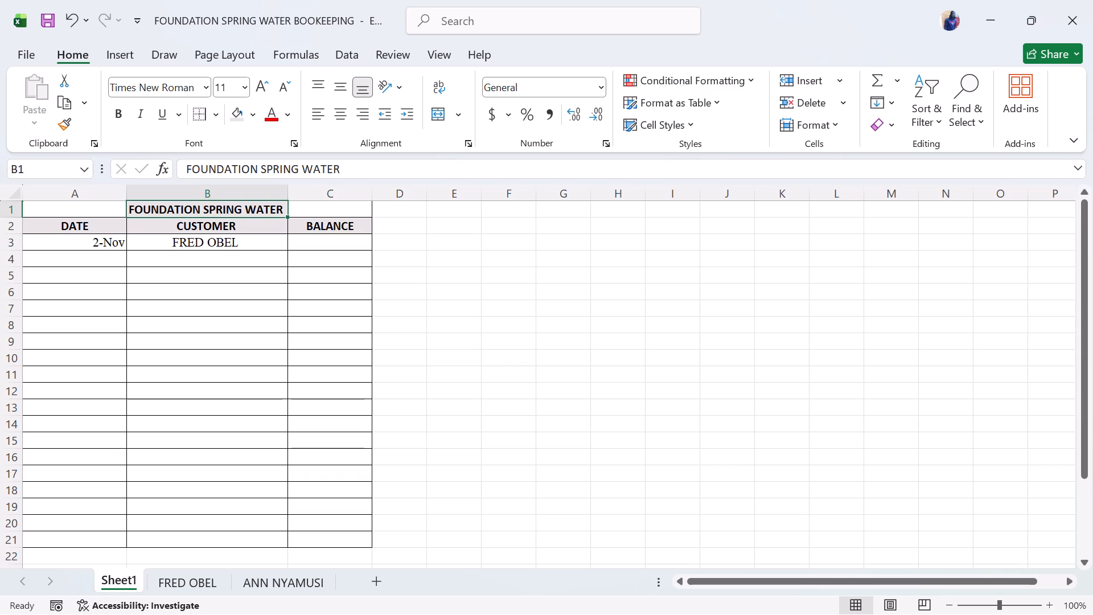
click(227, 231)
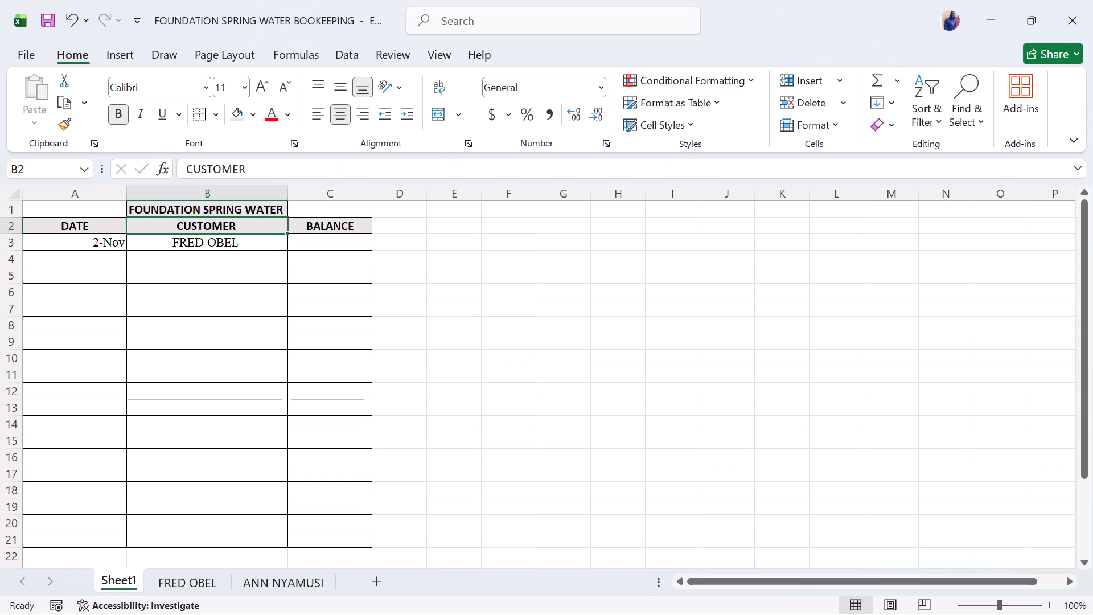
click(162, 210)
drag(114, 202, 335, 213)
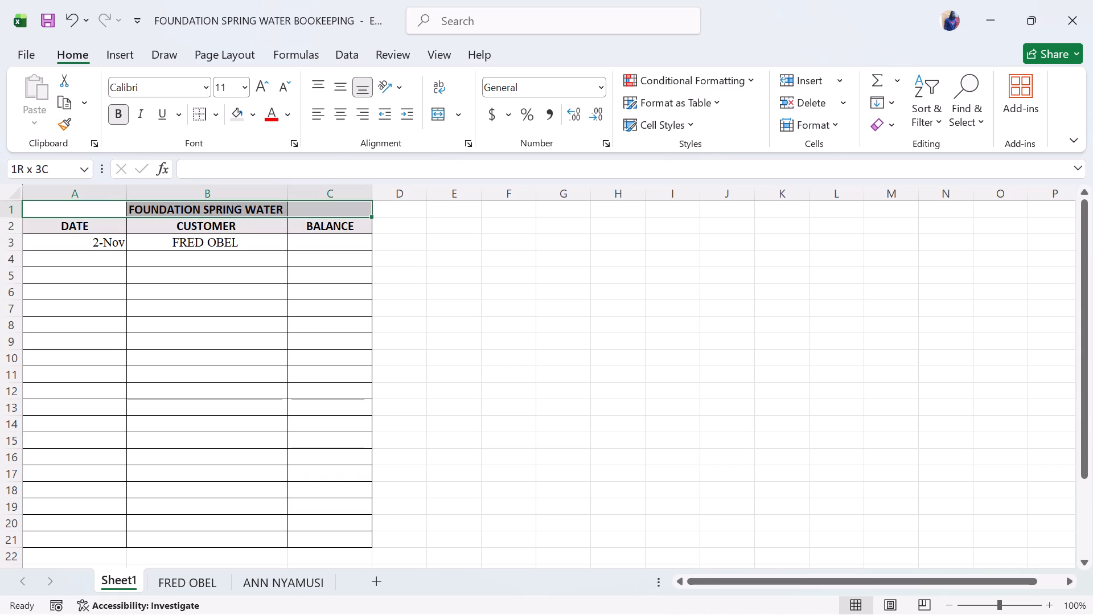
drag(335, 213, 334, 224)
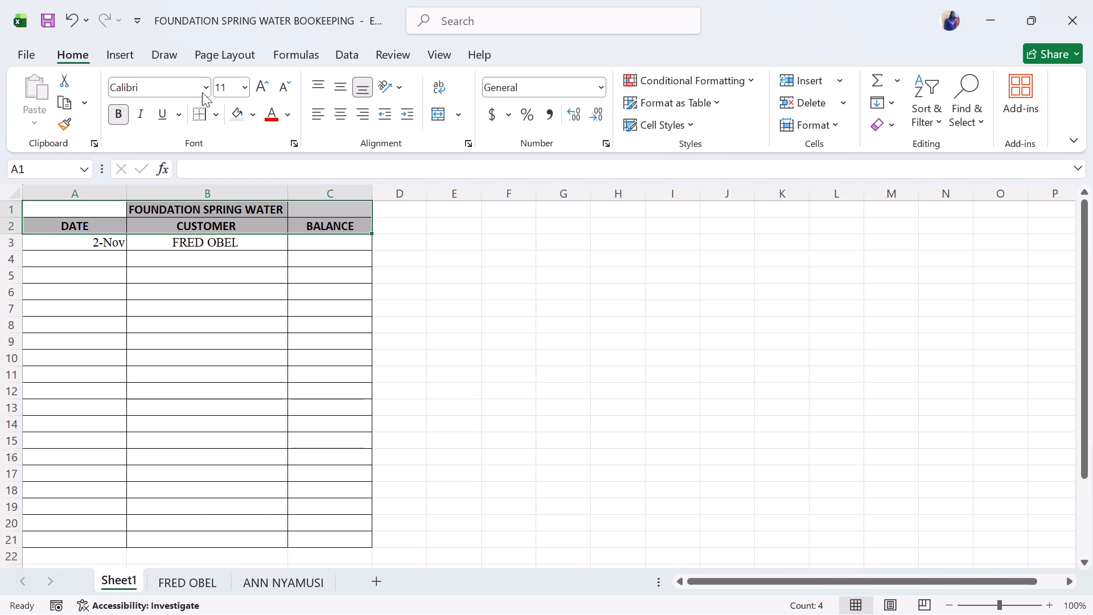
click(204, 83)
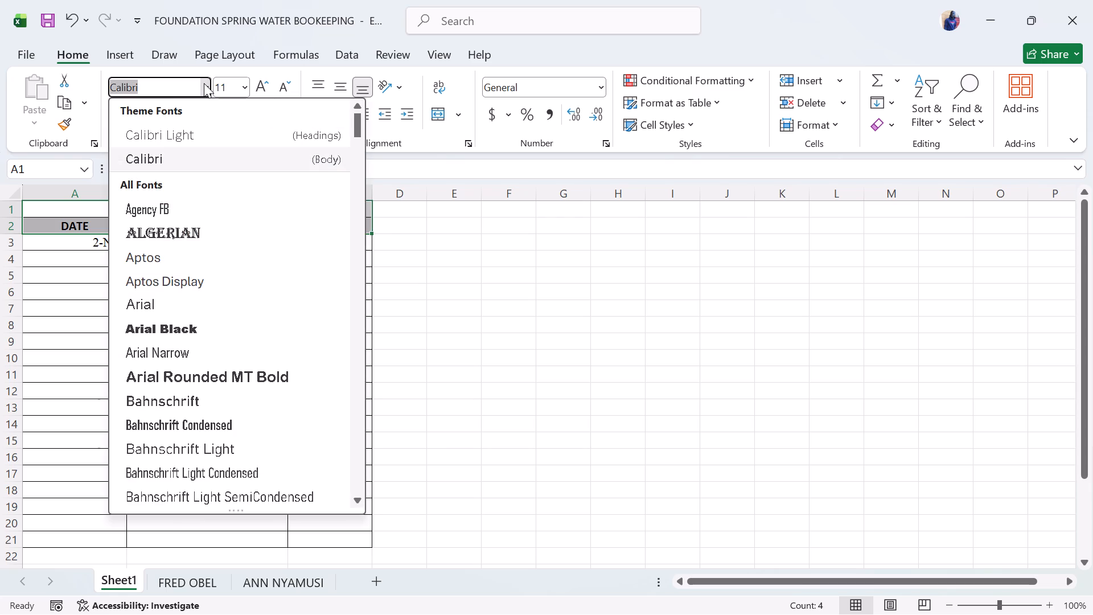
text(TINES)
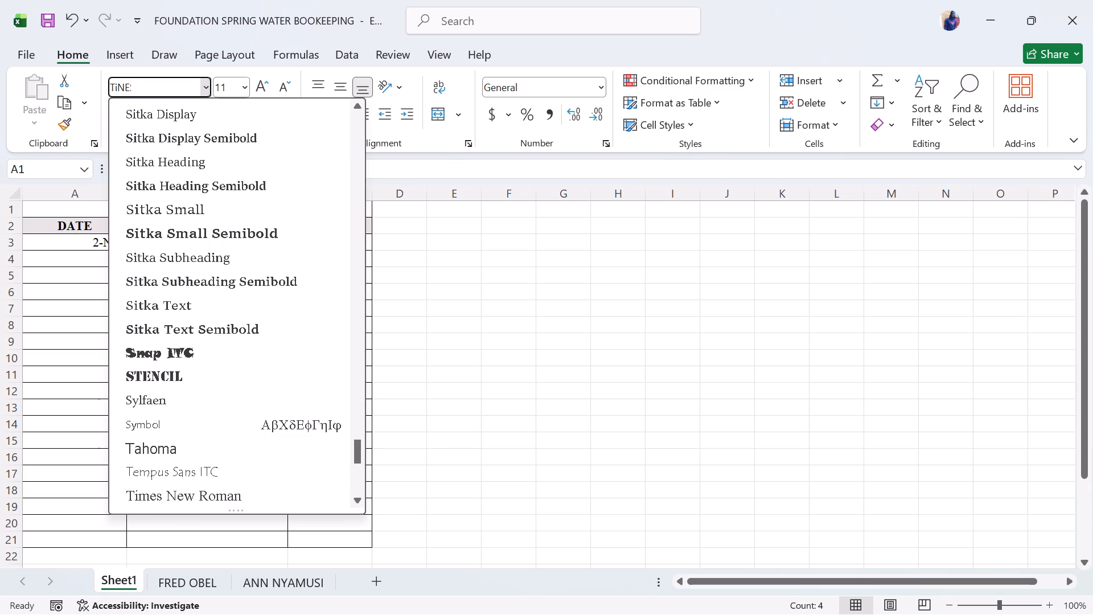
key(BackSpace)
key(BackSpace)
key(BackSpace)
key(BackSpace)
text(IMES)
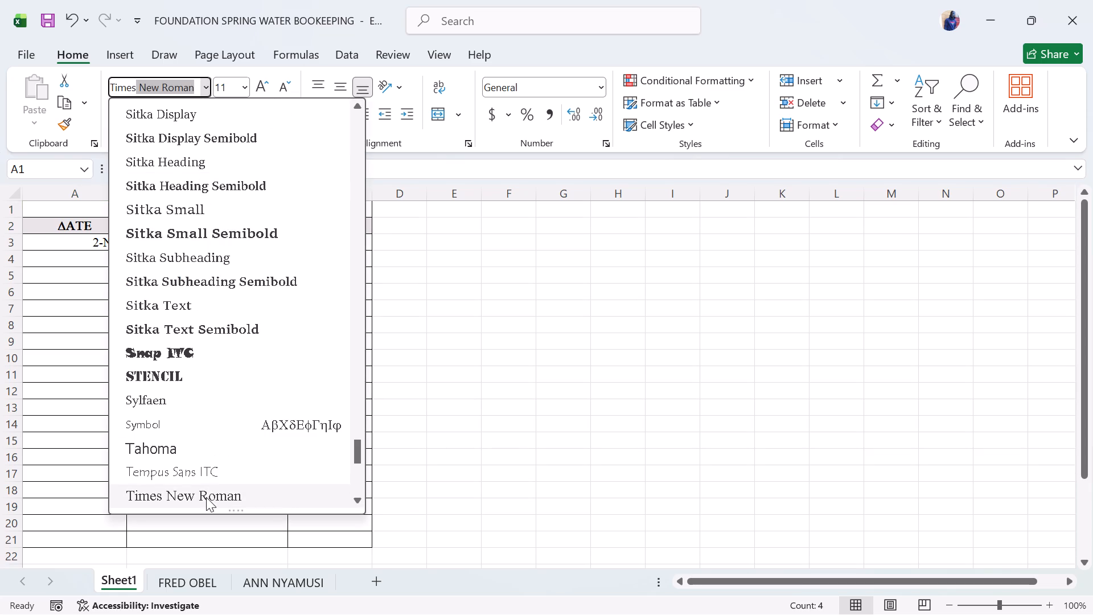
click(206, 496)
click(331, 319)
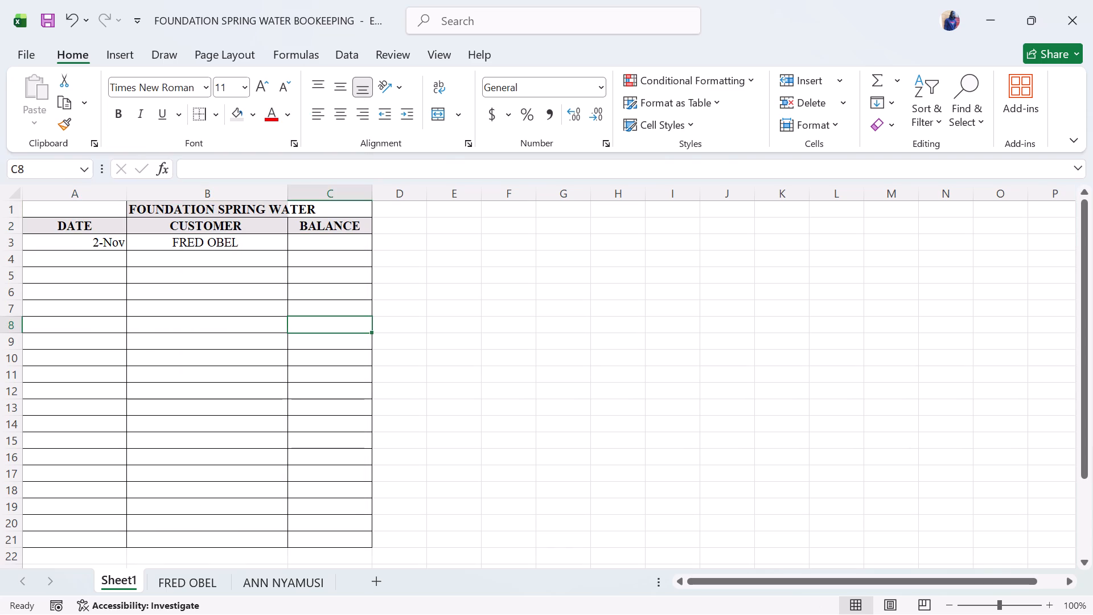
Enter 31500 as the first customer's balance in cell C3 of Sheet1.
click(318, 247)
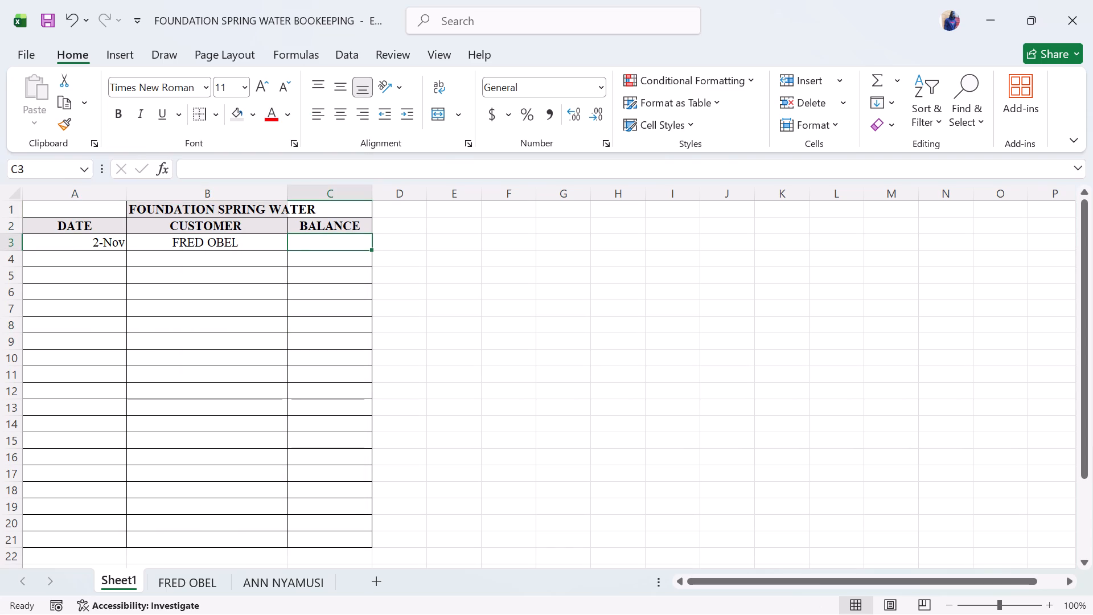
text(31500)
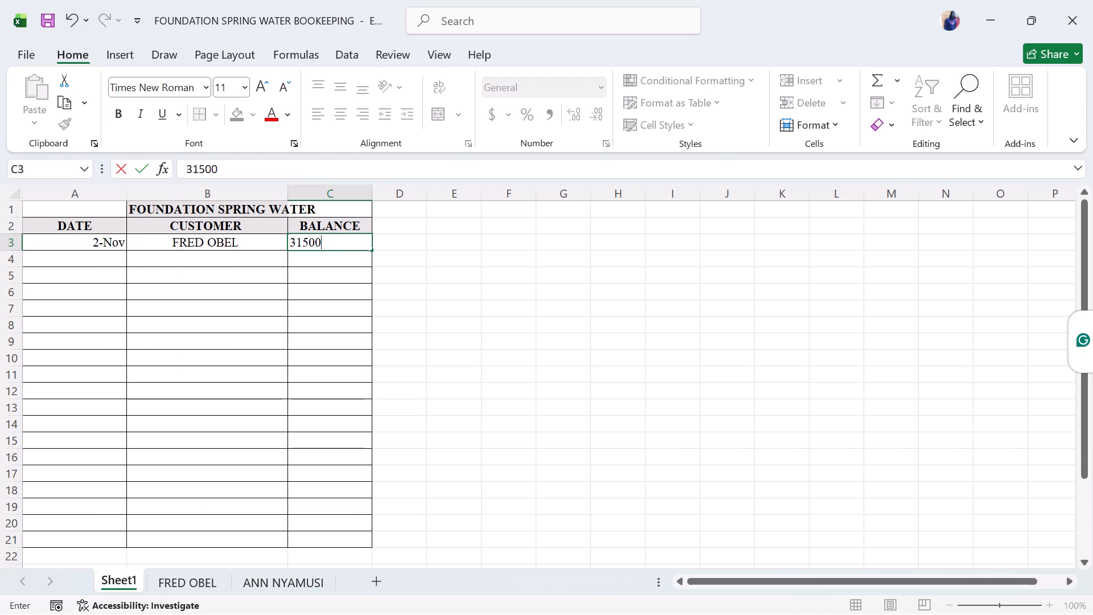
click(412, 235)
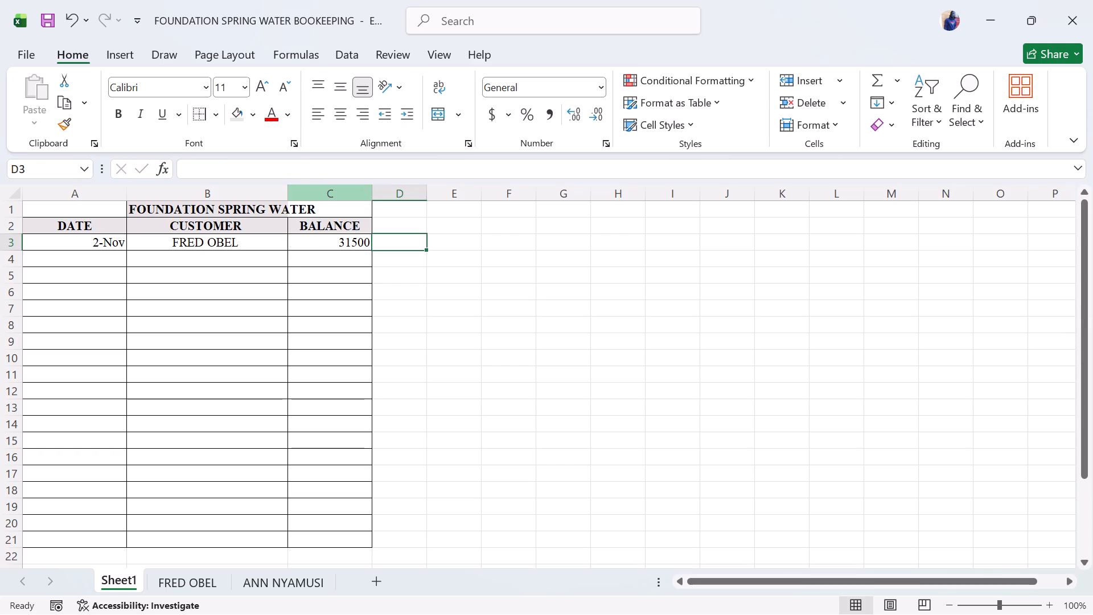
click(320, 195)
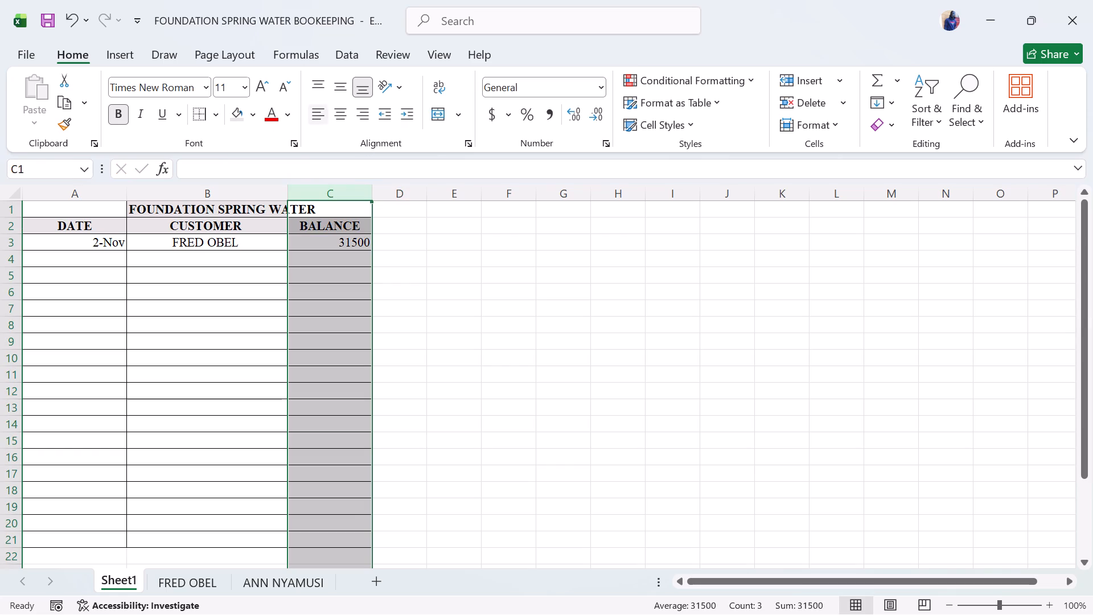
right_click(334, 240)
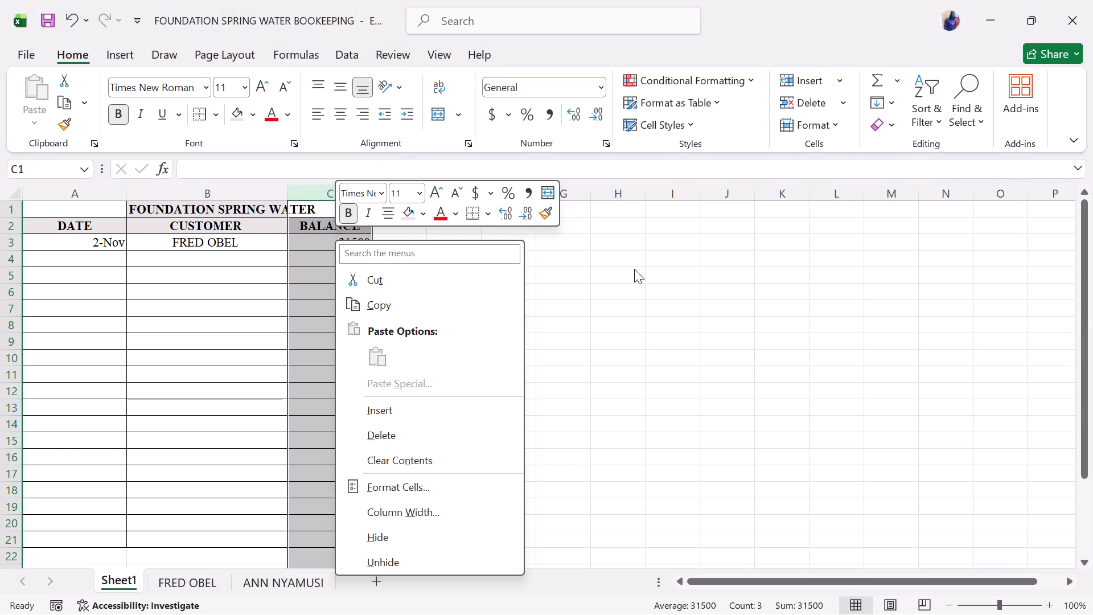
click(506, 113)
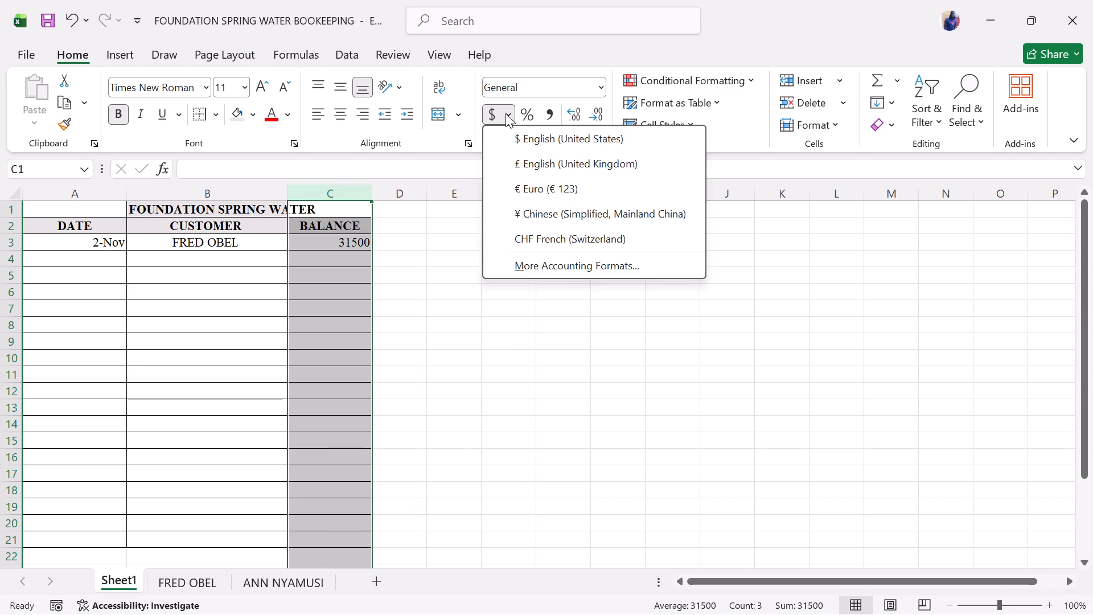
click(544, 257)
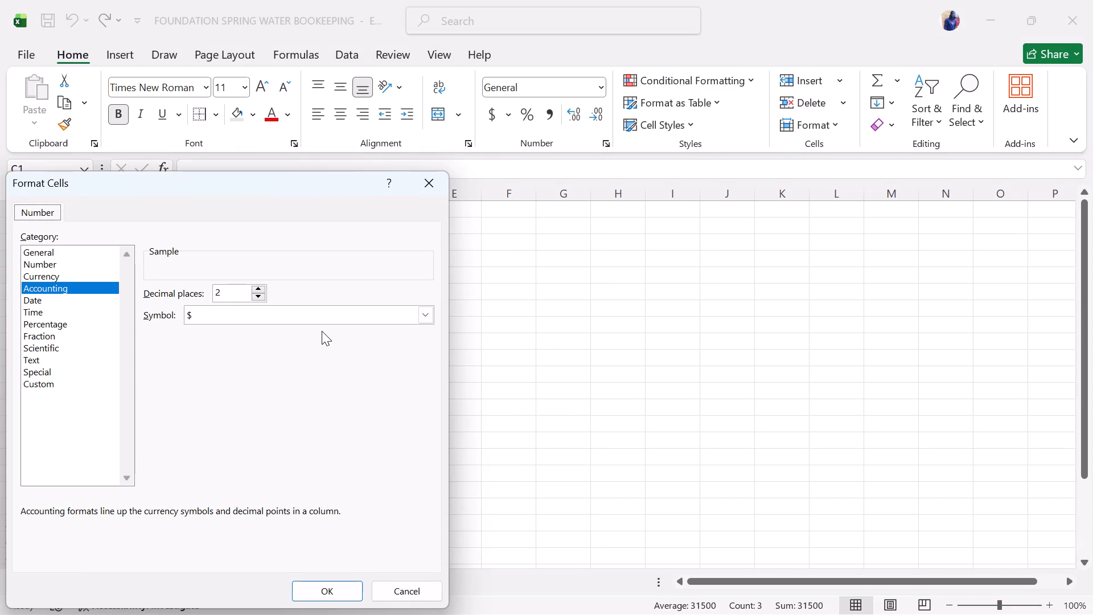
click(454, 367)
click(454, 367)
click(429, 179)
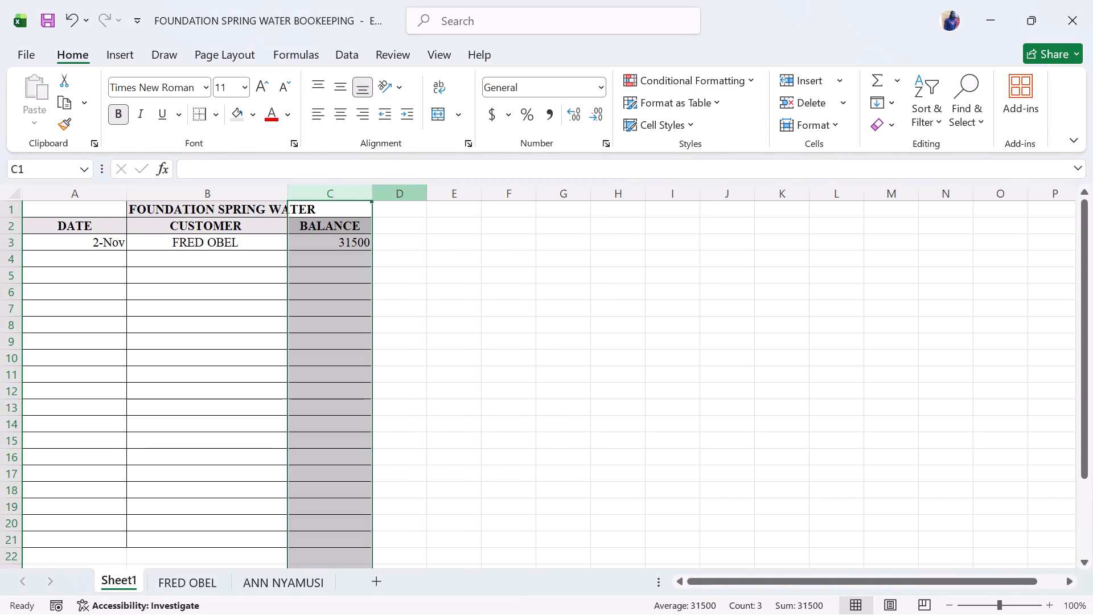
Format the balance entry cells C3:C21 as Accounting with the KES currency symbol and two decimal places.
click(335, 234)
drag(322, 243, 342, 542)
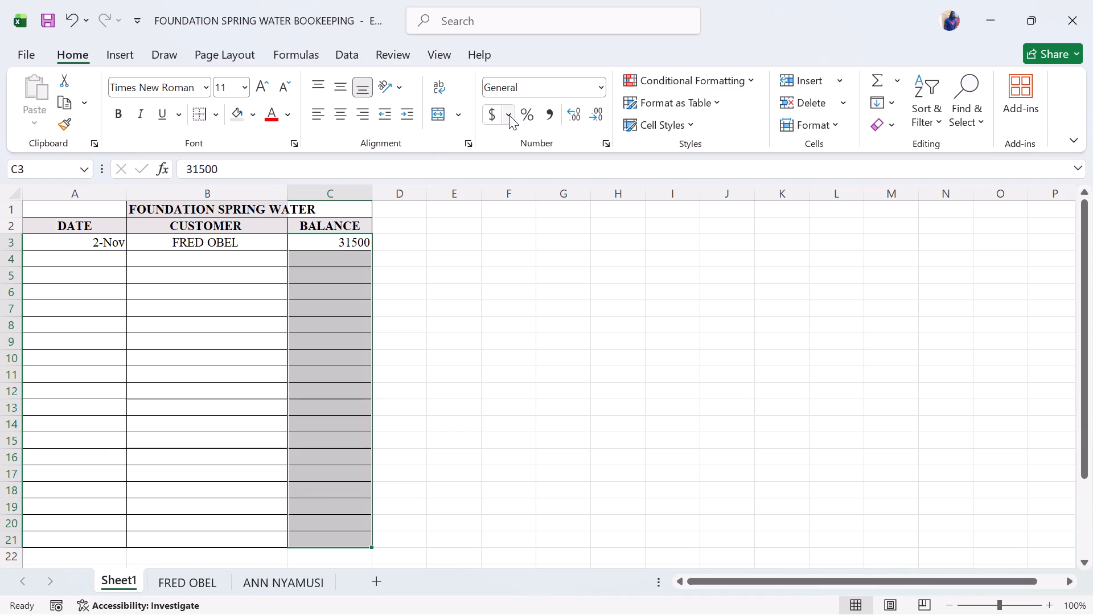
click(509, 115)
click(557, 261)
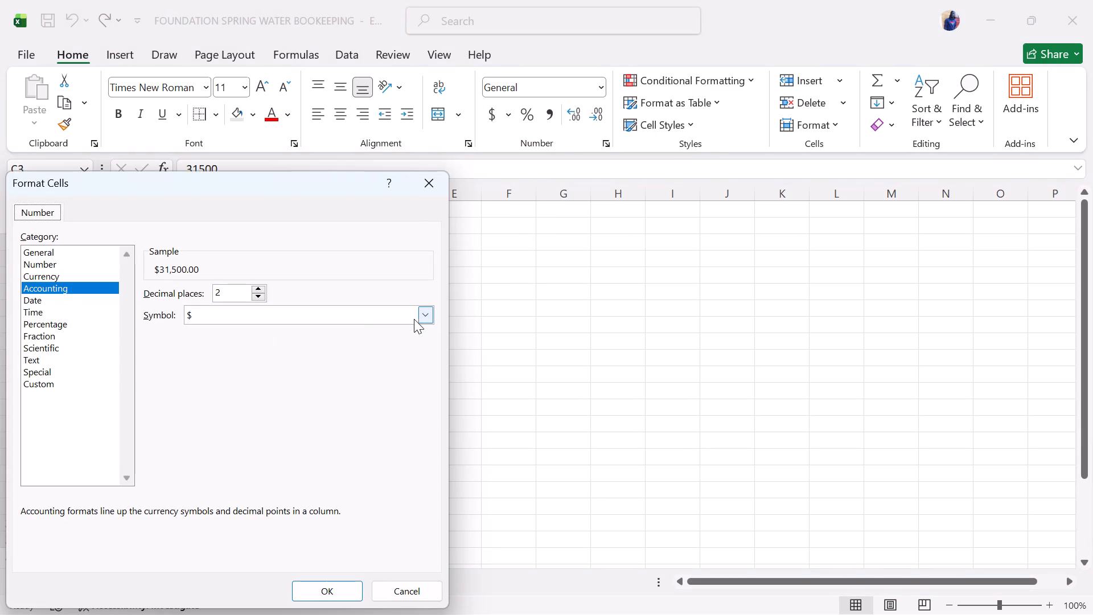
click(424, 314)
scroll(333, 461, down, 5)
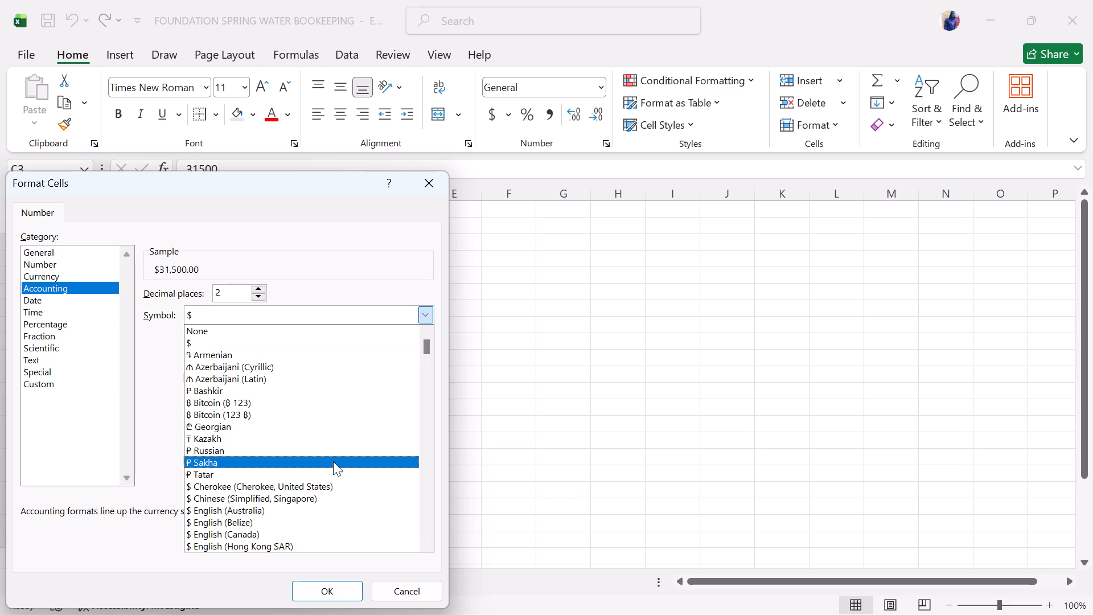
scroll(250, 491, down, 4)
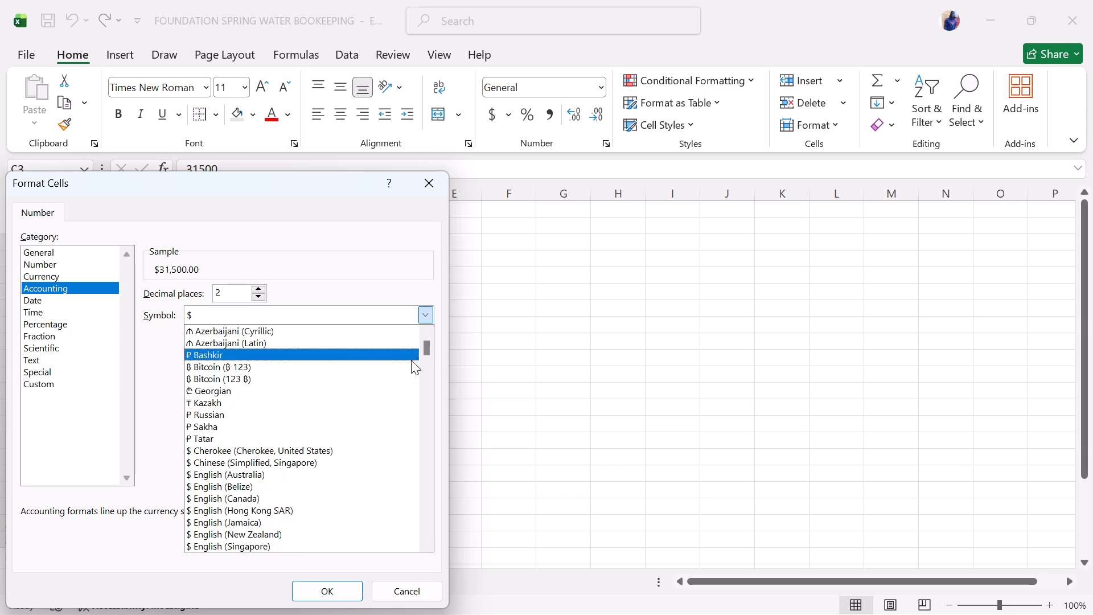
drag(423, 345, 435, 366)
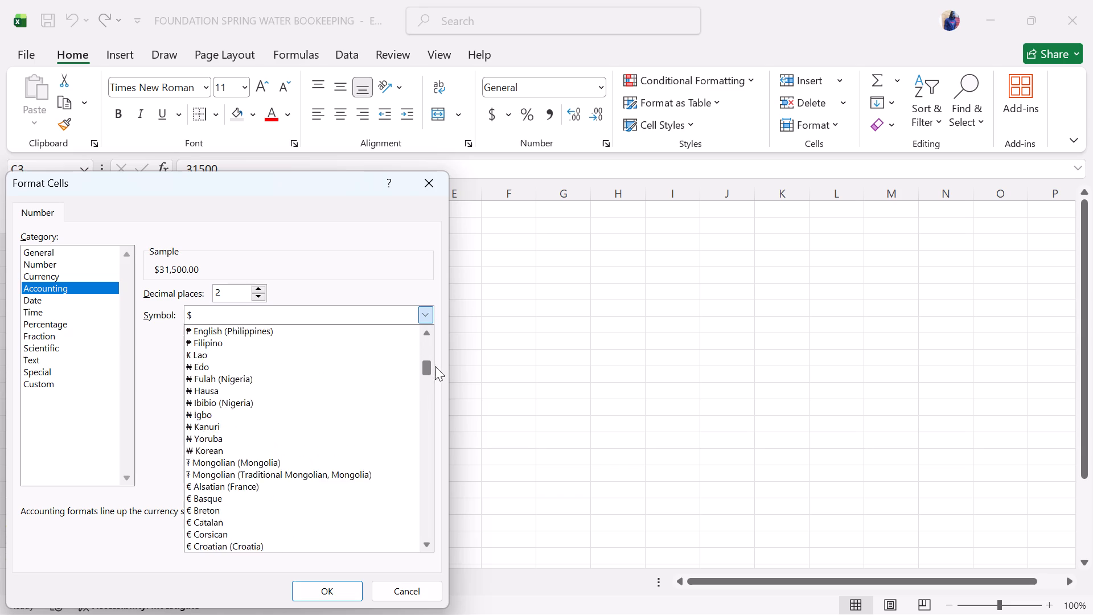
drag(435, 366, 446, 400)
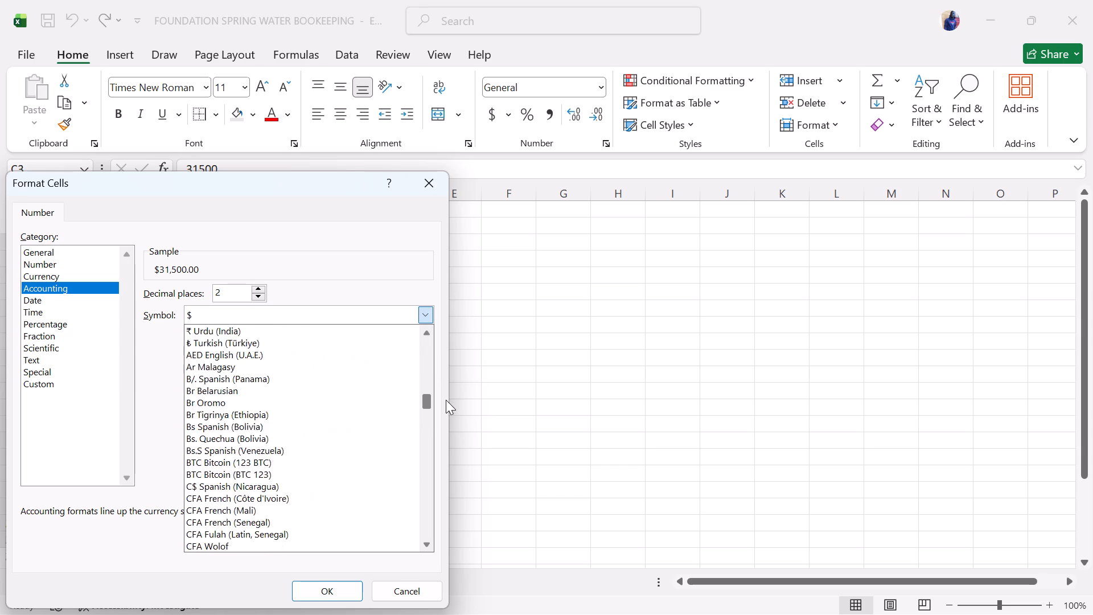
drag(446, 400, 461, 475)
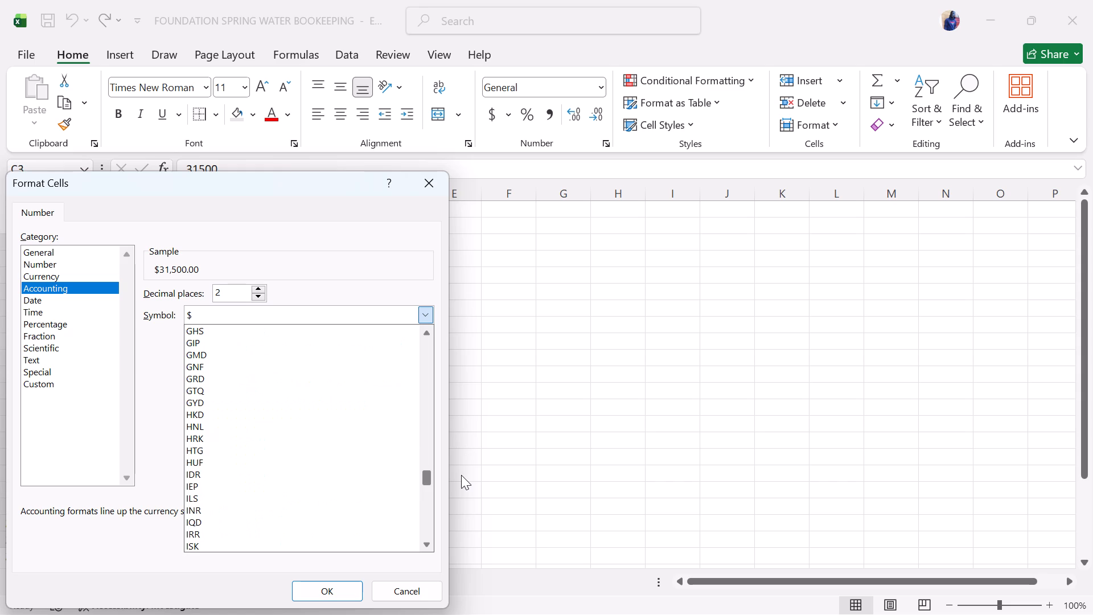
drag(461, 475, 460, 480)
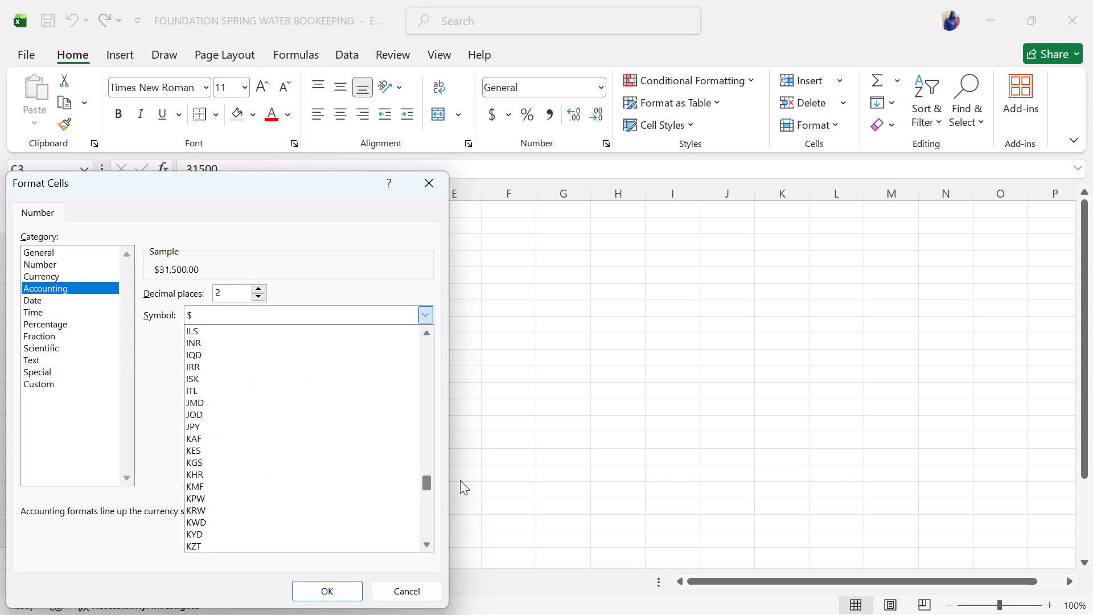
drag(460, 480, 460, 481)
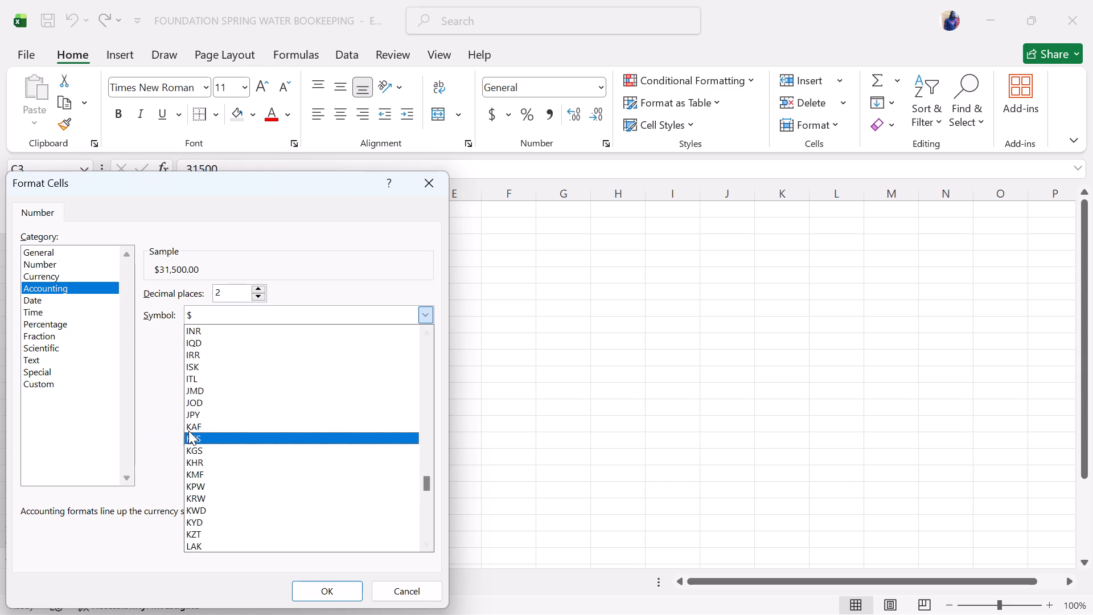
click(198, 436)
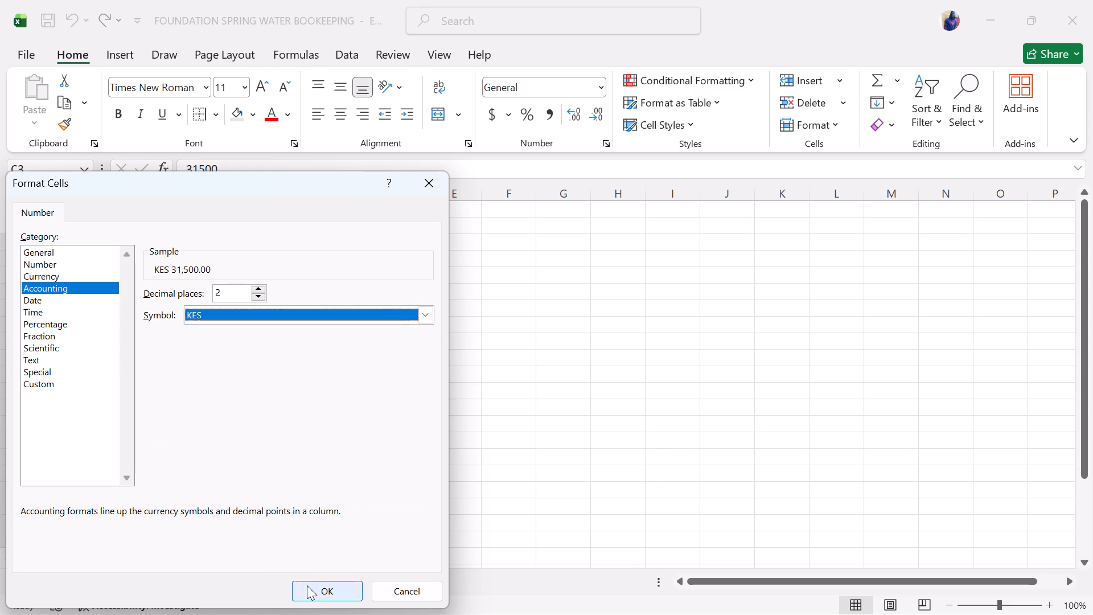
click(316, 587)
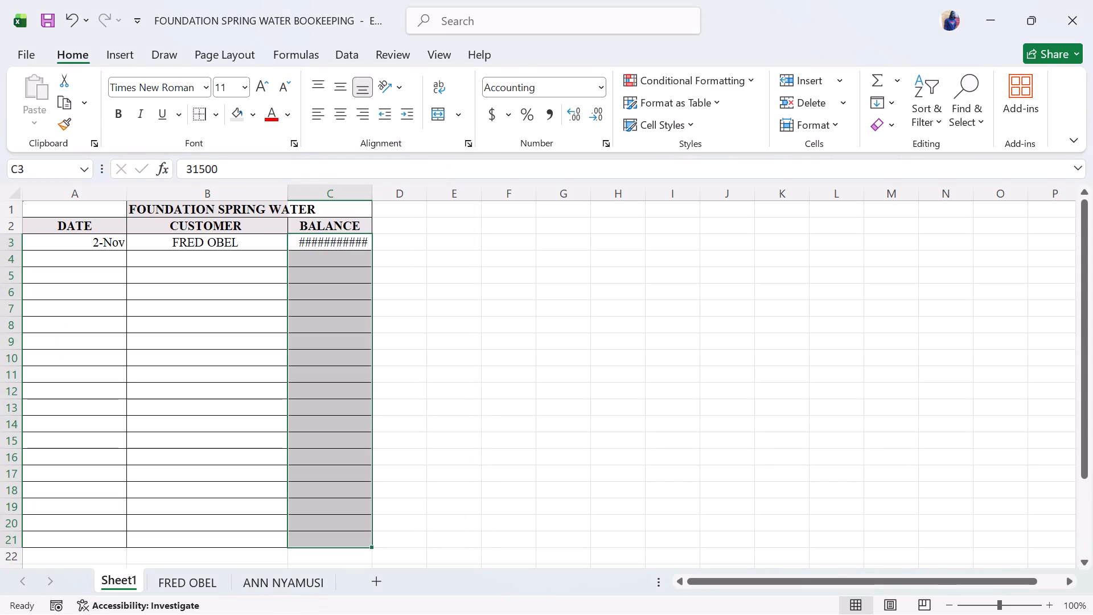
Autofit the width of the BALANCE column C to its contents.
double_click(370, 194)
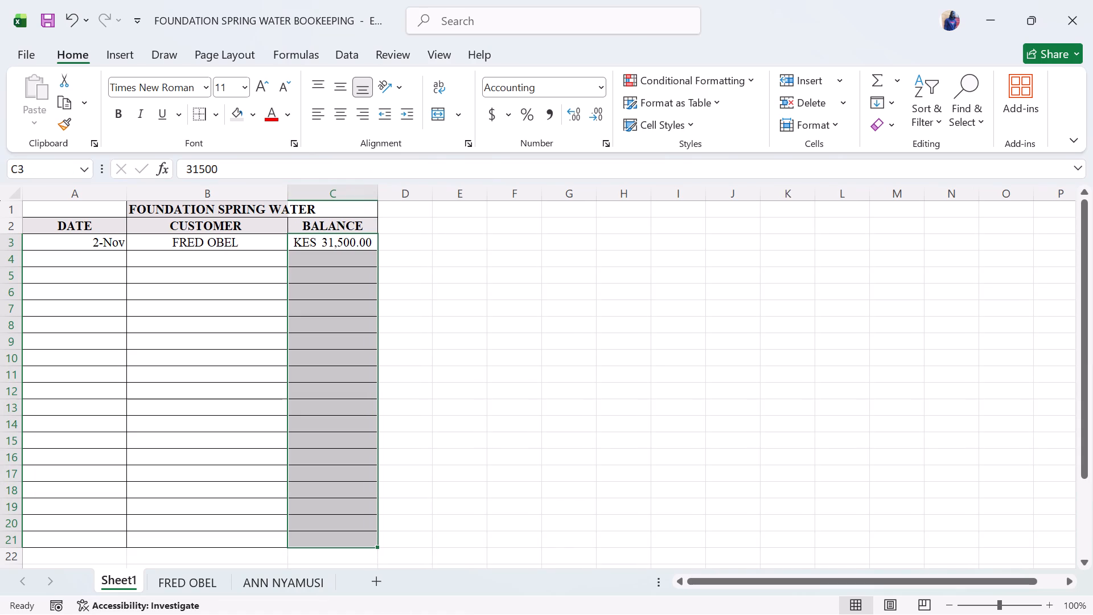
click(404, 252)
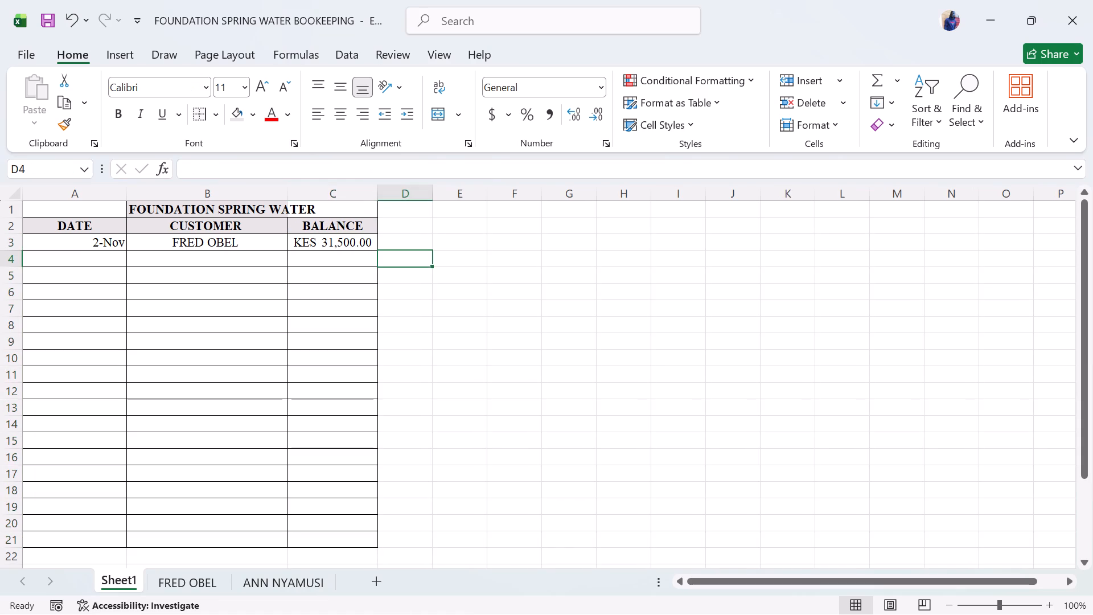
On the second customer's ledger sheet, add a bottom border to the table's last row, A15:G15.
click(186, 585)
scroll(454, 327, up, 1)
click(273, 585)
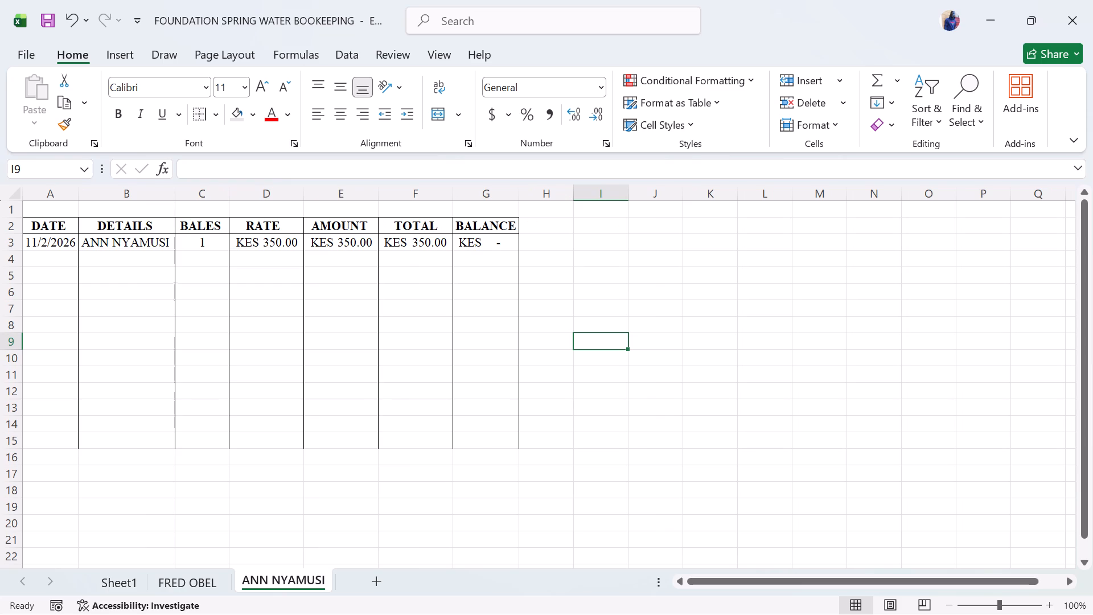
drag(56, 438, 375, 446)
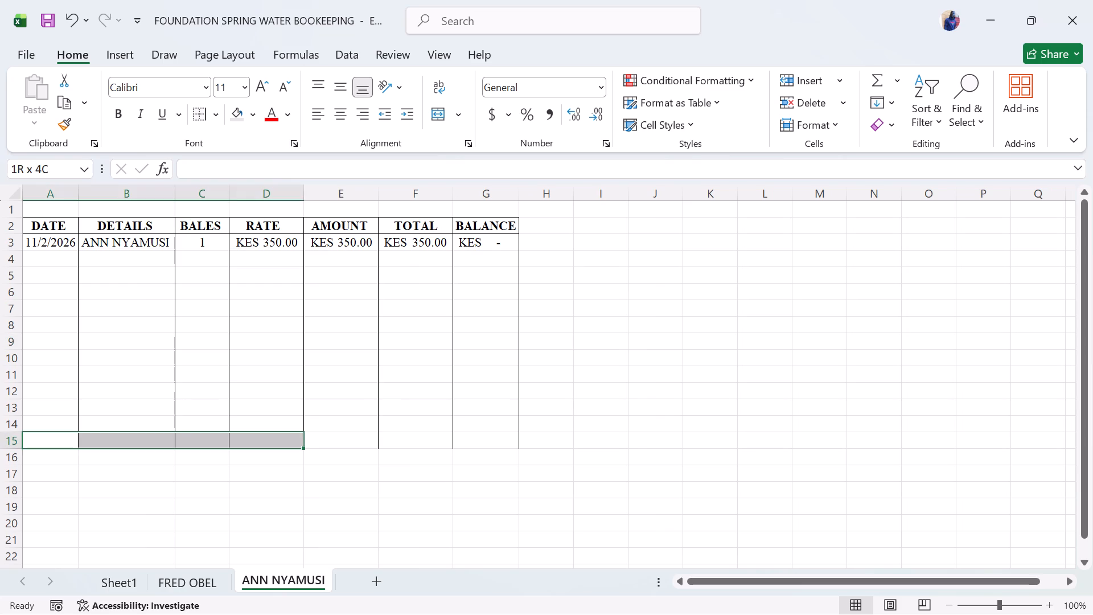
drag(375, 446, 458, 436)
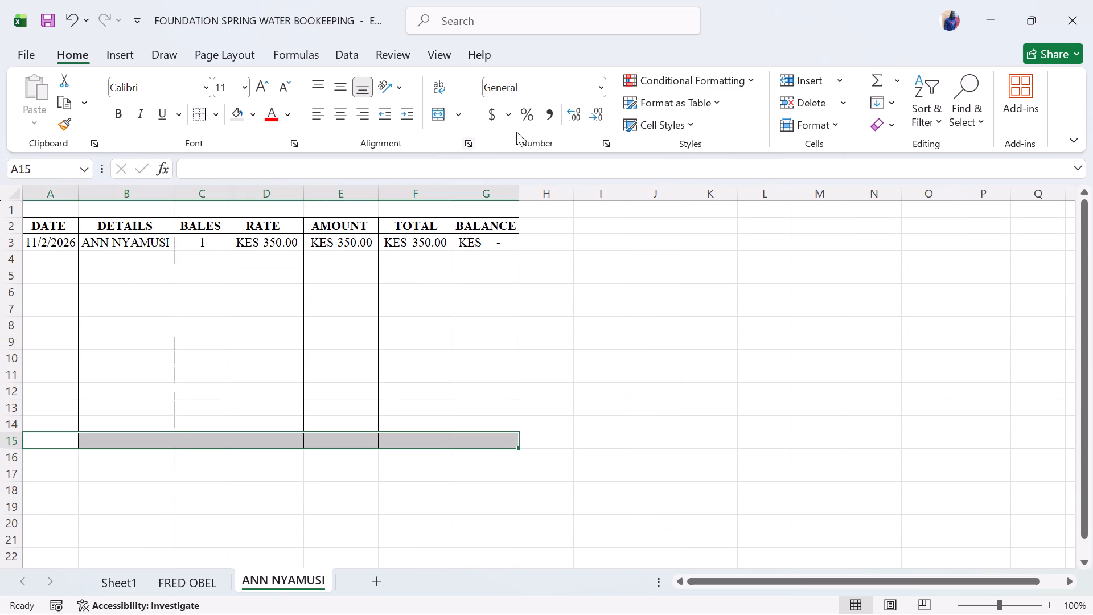
click(219, 113)
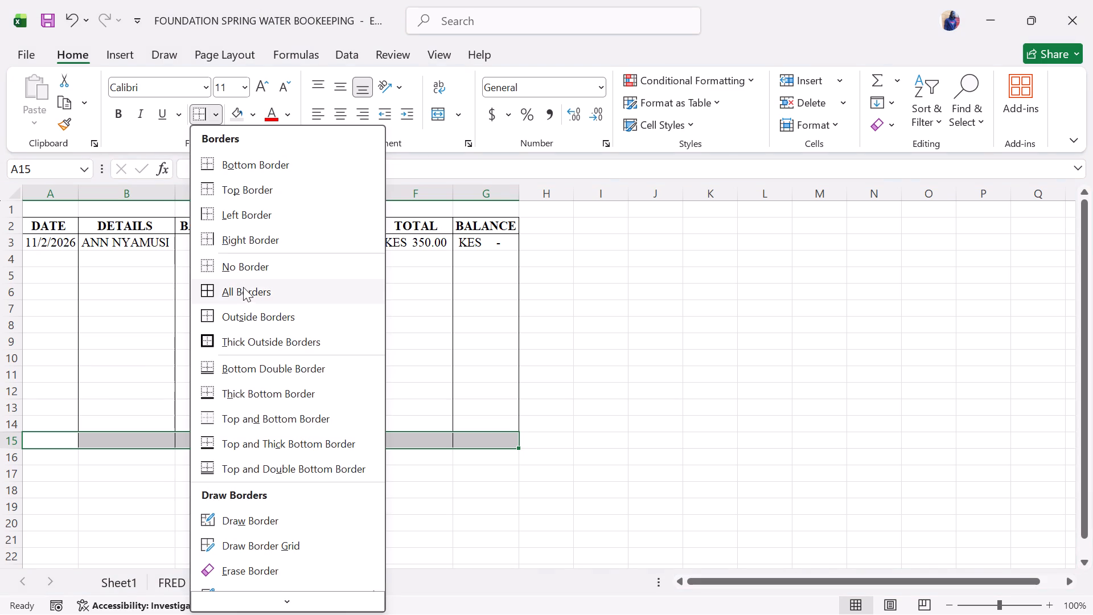
click(250, 166)
click(430, 393)
click(572, 360)
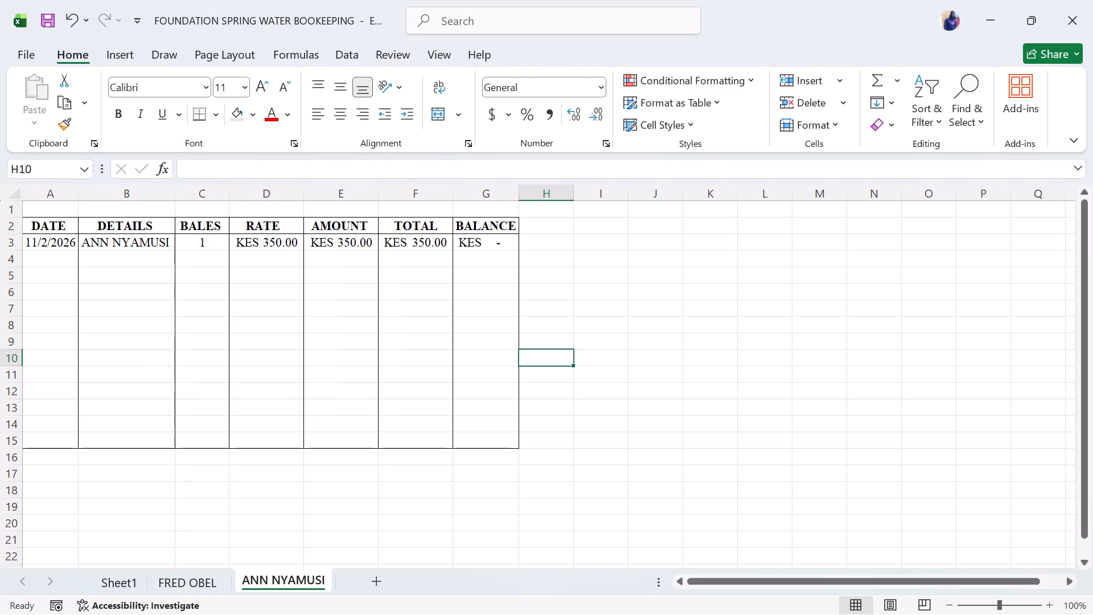
click(254, 434)
click(485, 480)
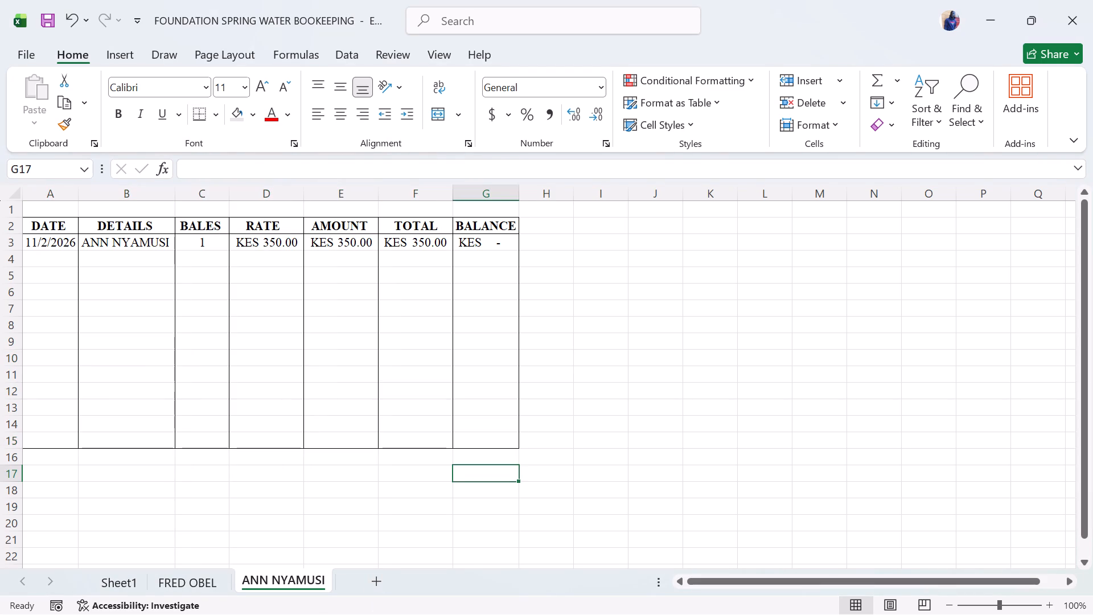
Save the bookkeeping workbook.
click(47, 15)
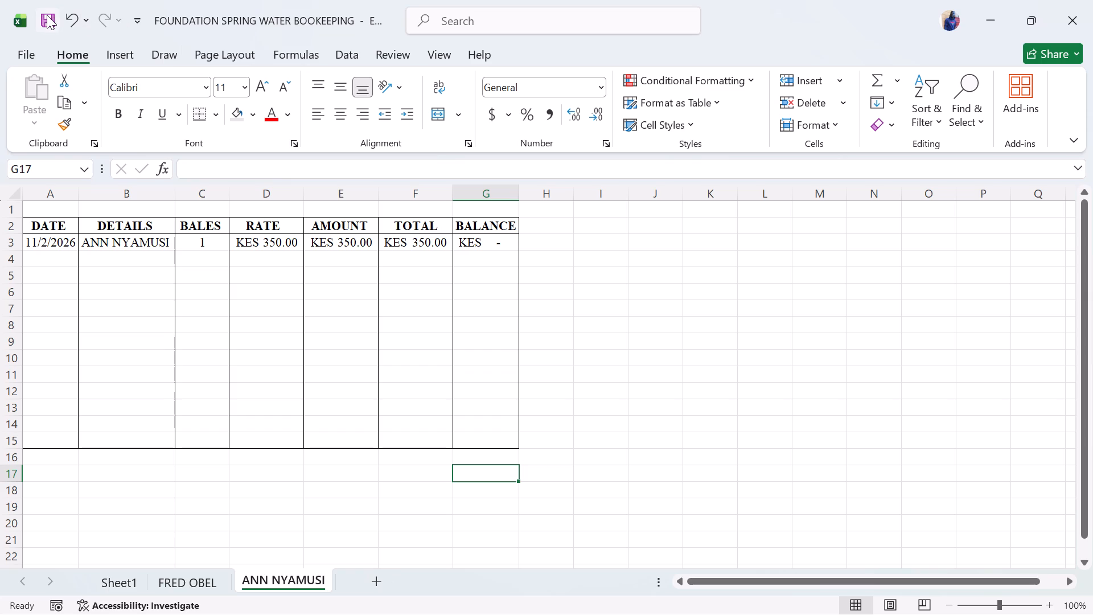
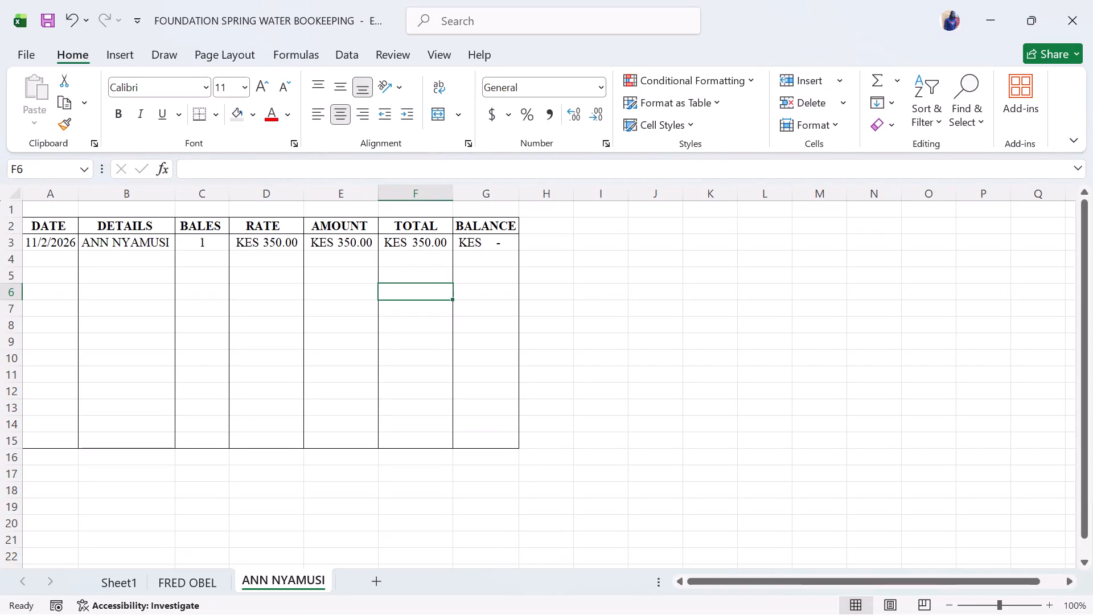
Switch to the first customer's ledger sheet and select the empty cell E12 in its DR column.
click(197, 587)
click(542, 383)
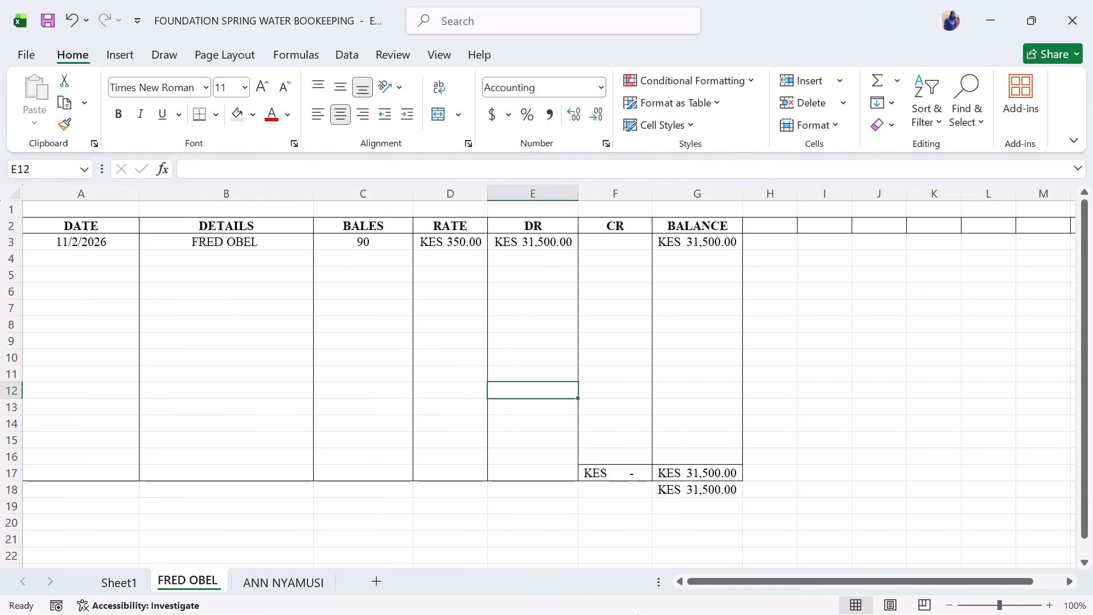
Open the Windows quick settings from the taskbar to check the battery level.
click(693, 592)
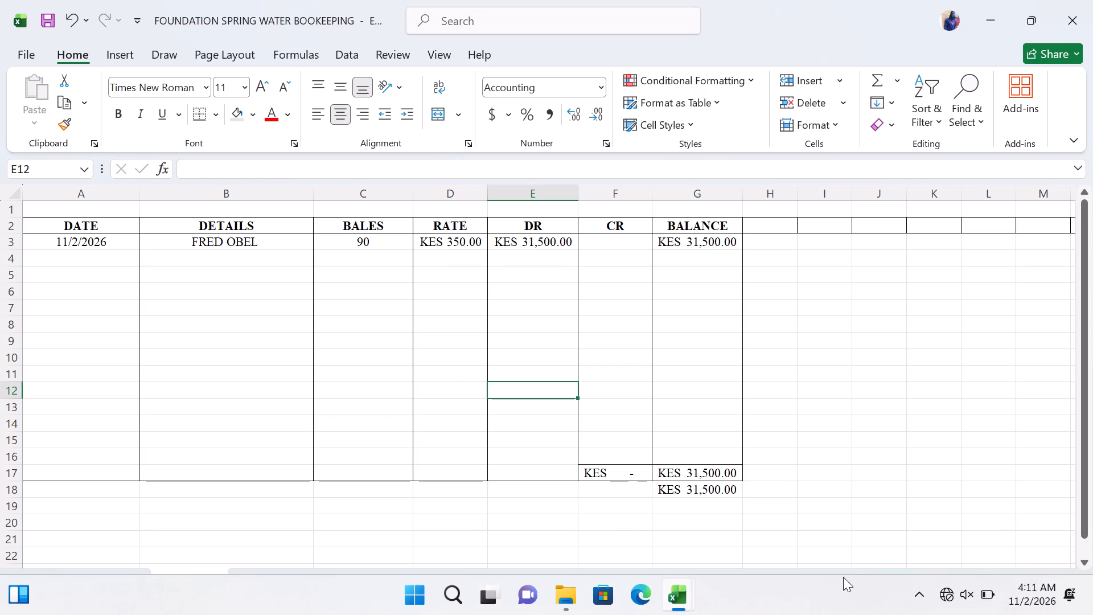
click(987, 580)
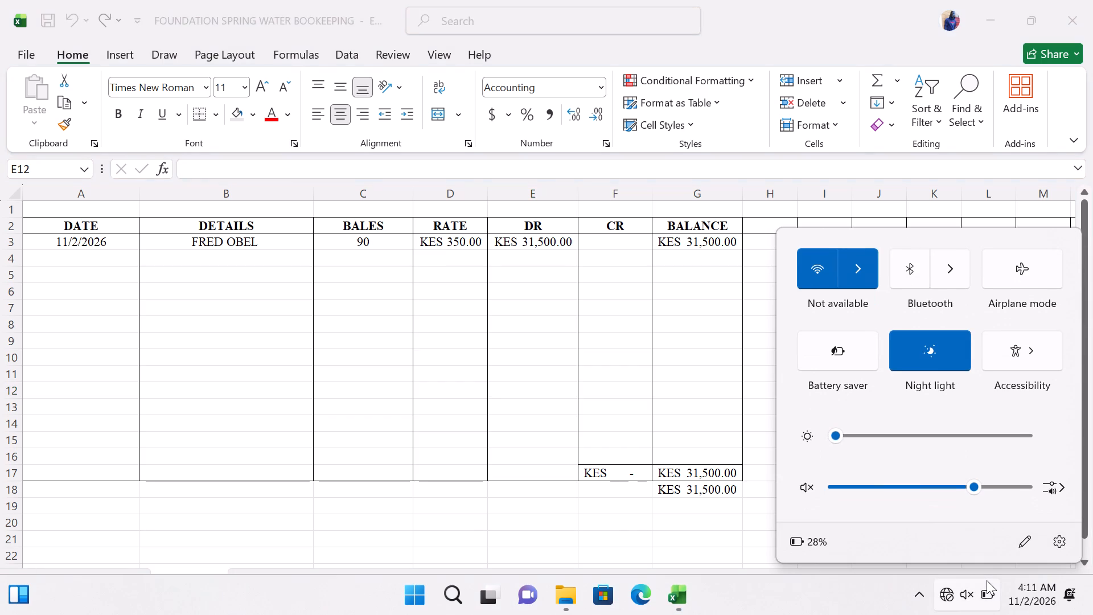
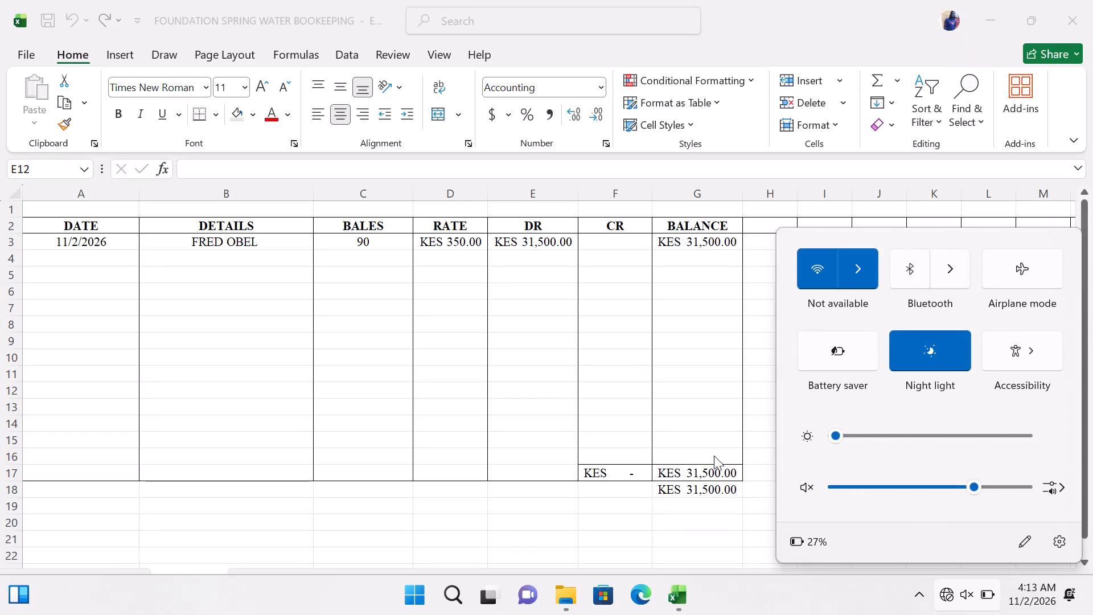
Switch to the second customer's ledger sheet and save the FOUNDATION SPRING WATER BOOKEEPING workbook.
click(714, 456)
click(316, 588)
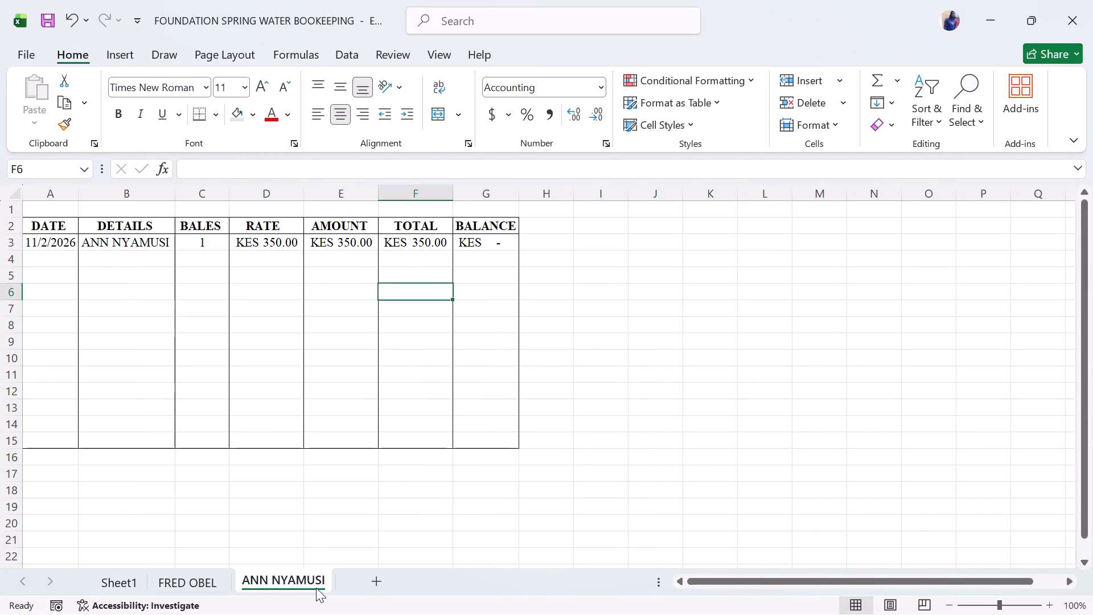
click(47, 10)
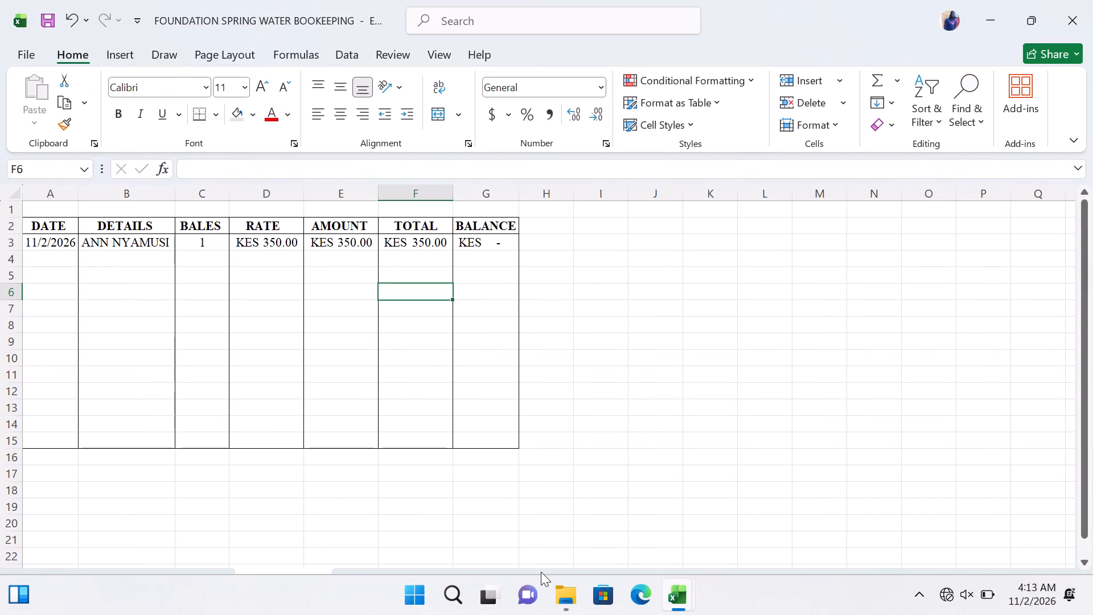
Switch to the Book2 workbook and examine the 500ML row of its INVENTORY sheet, checking cells D4 and H4.
click(675, 604)
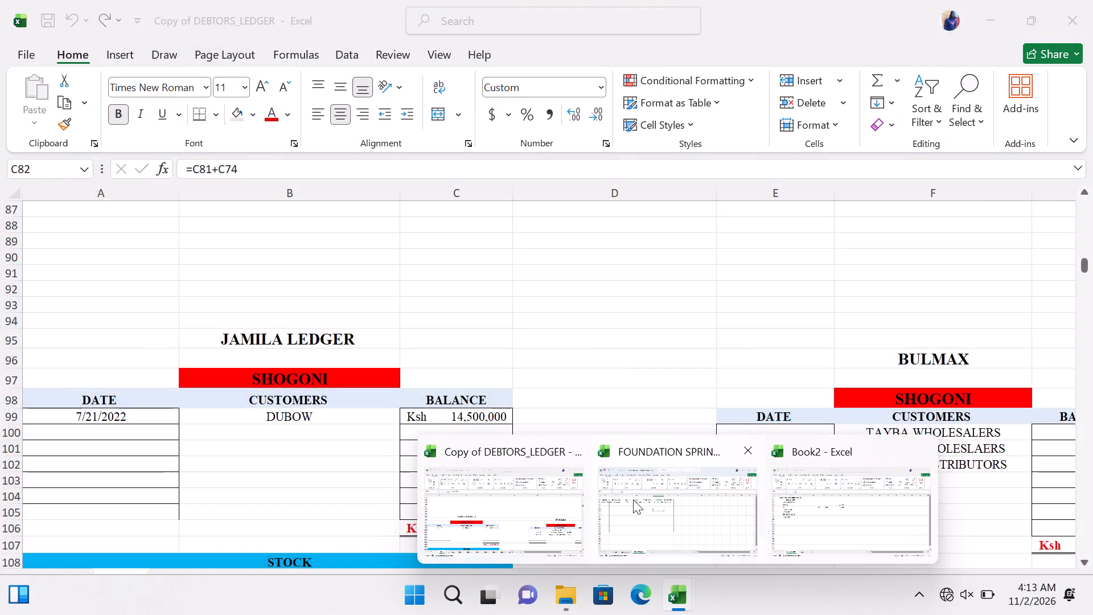
click(797, 509)
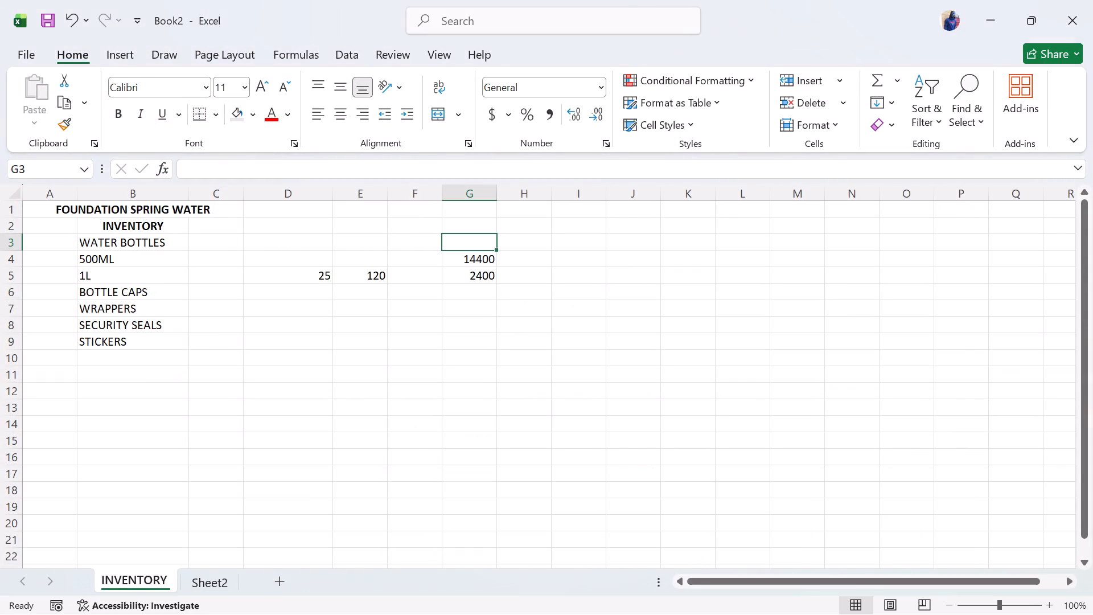
click(328, 261)
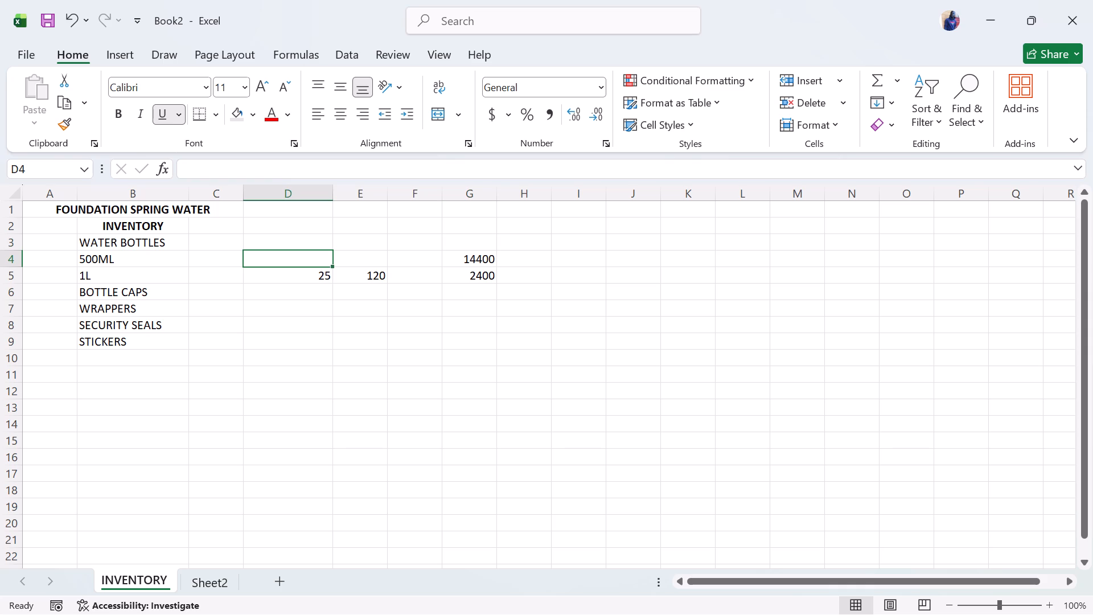
click(533, 263)
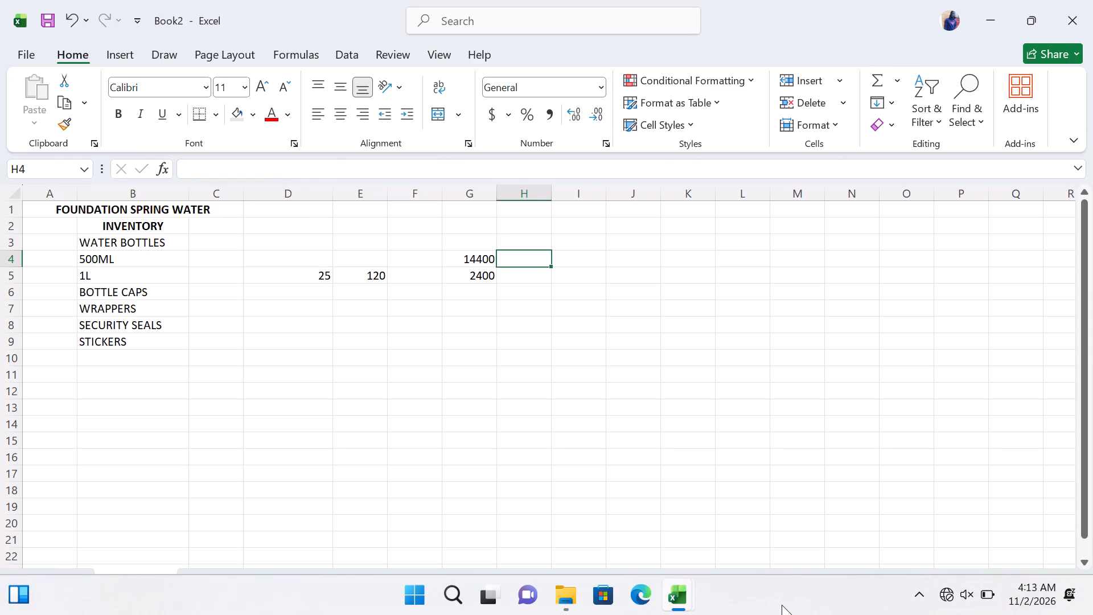
Search the computer for the Calculator app and open it.
click(451, 600)
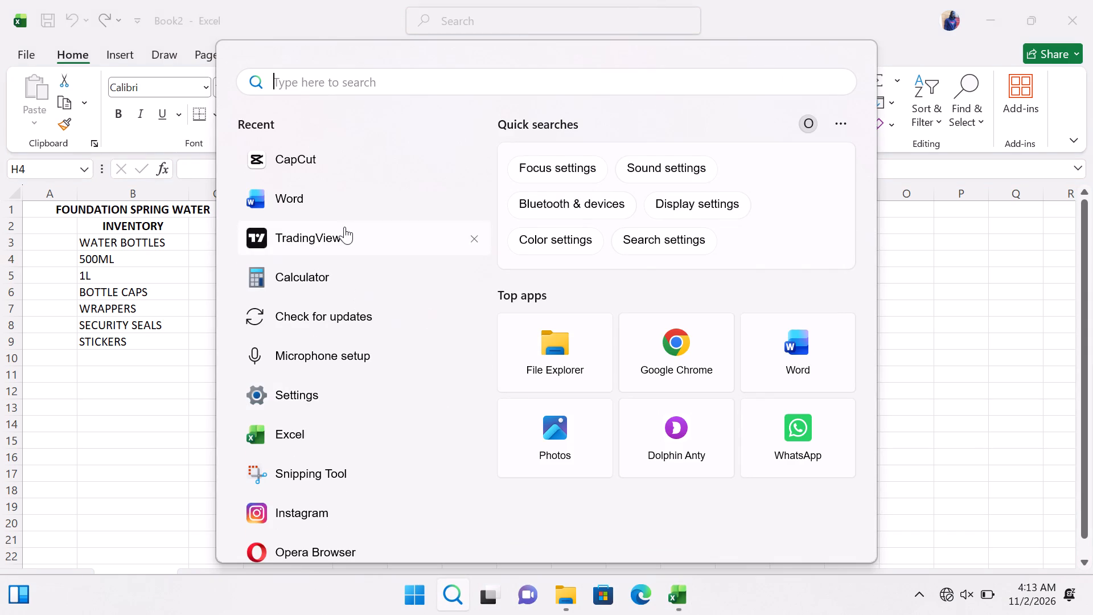
scroll(388, 393, down, 3)
scroll(388, 393, up, 3)
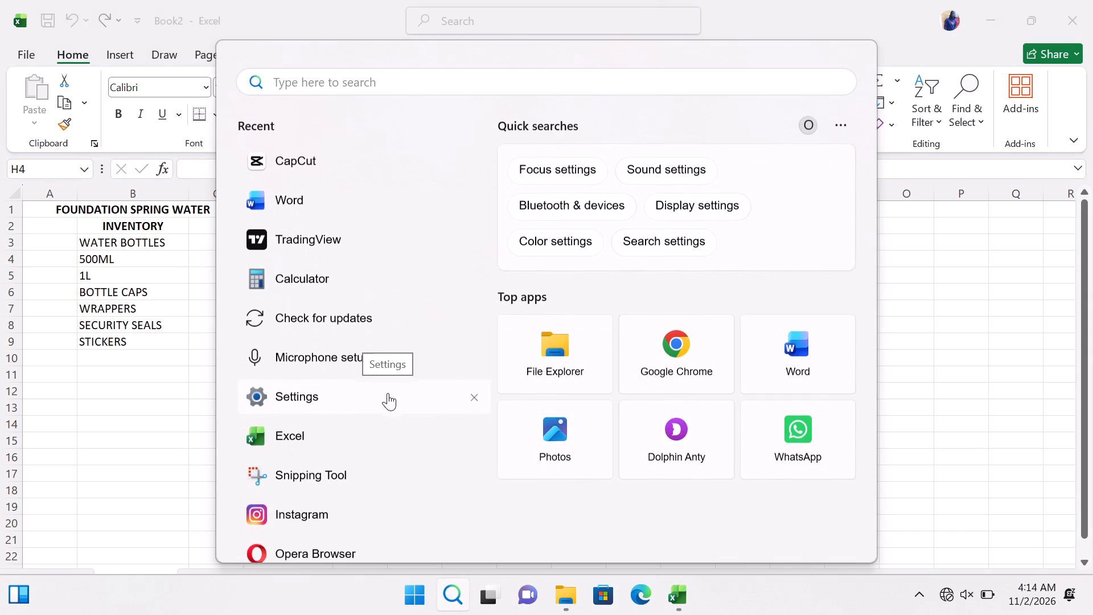
click(301, 81)
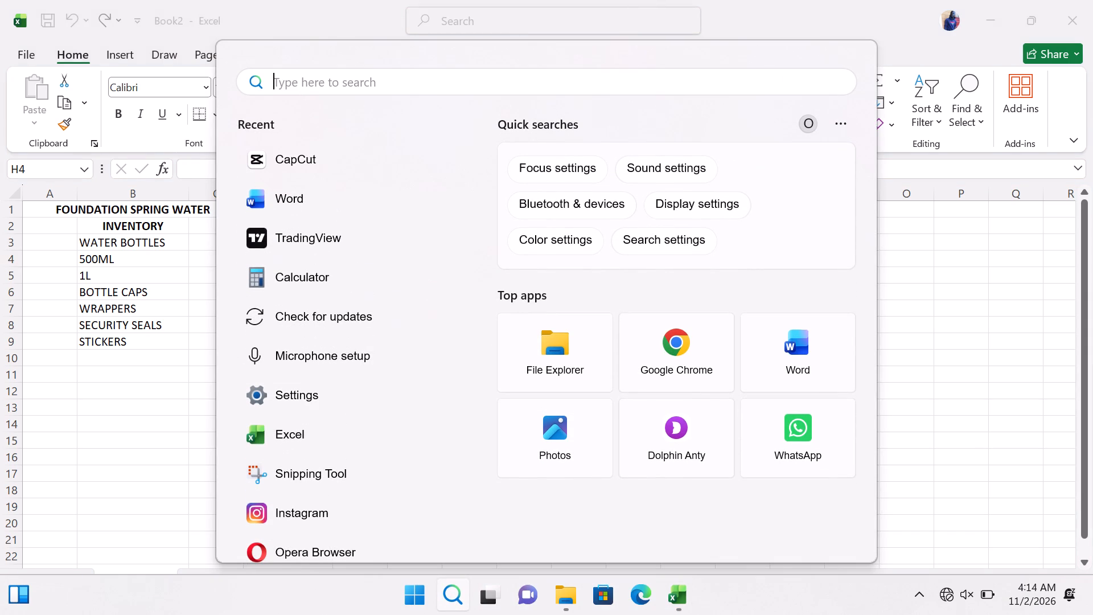
text(CALCUL)
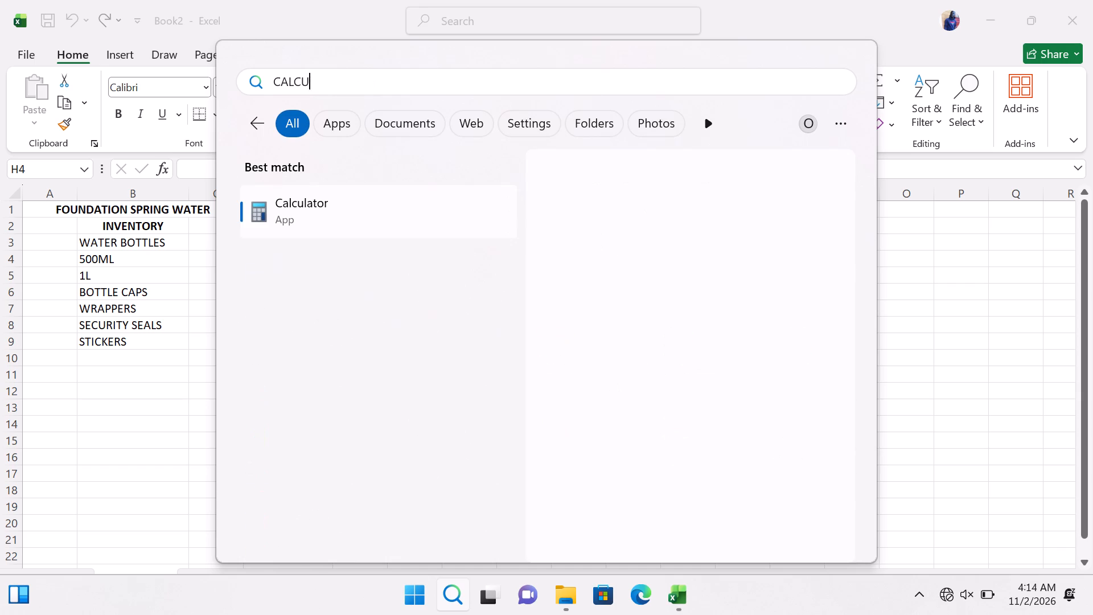
double_click(310, 203)
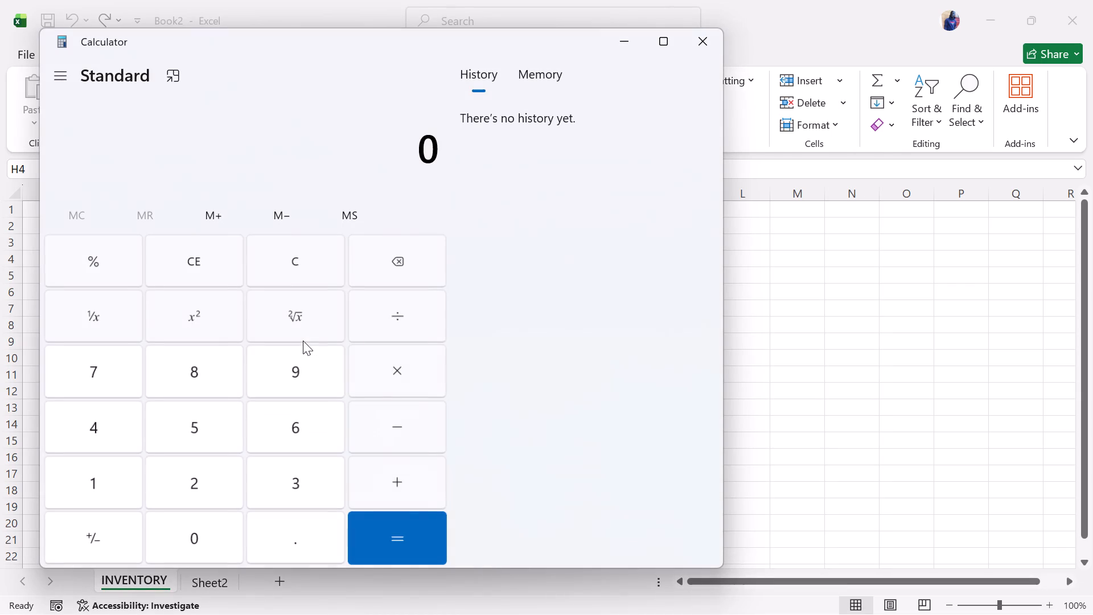
drag(101, 474, 99, 429)
drag(99, 429, 167, 487)
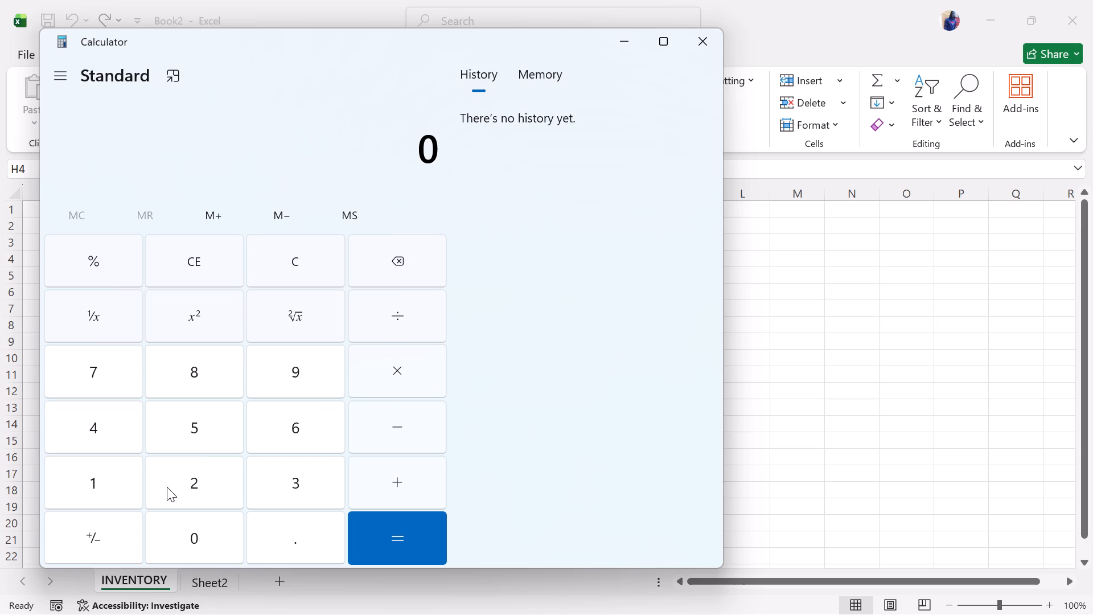
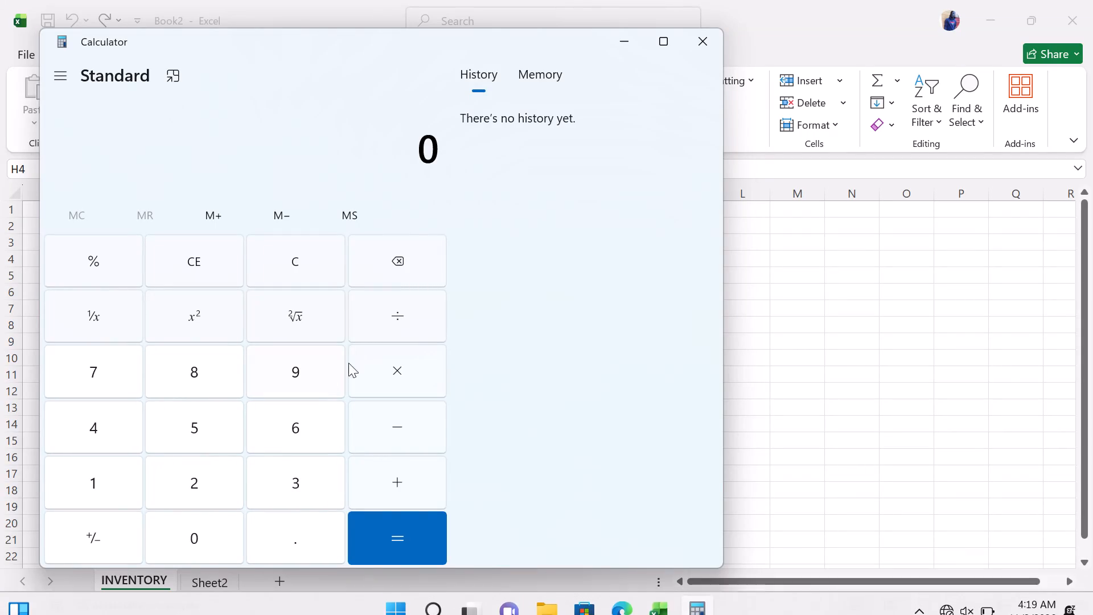
Minimise Calculator and look over Book2's INVENTORY sheet and the Copy of DEBTORS_LEDGER workbook.
click(617, 46)
click(483, 343)
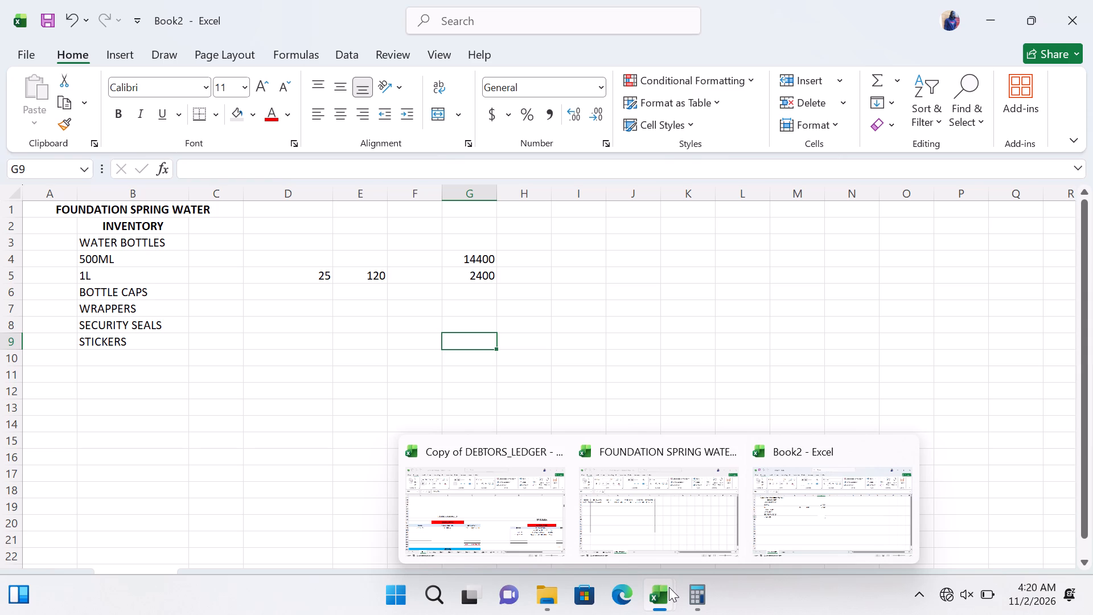
click(791, 538)
scroll(776, 540, left, 1)
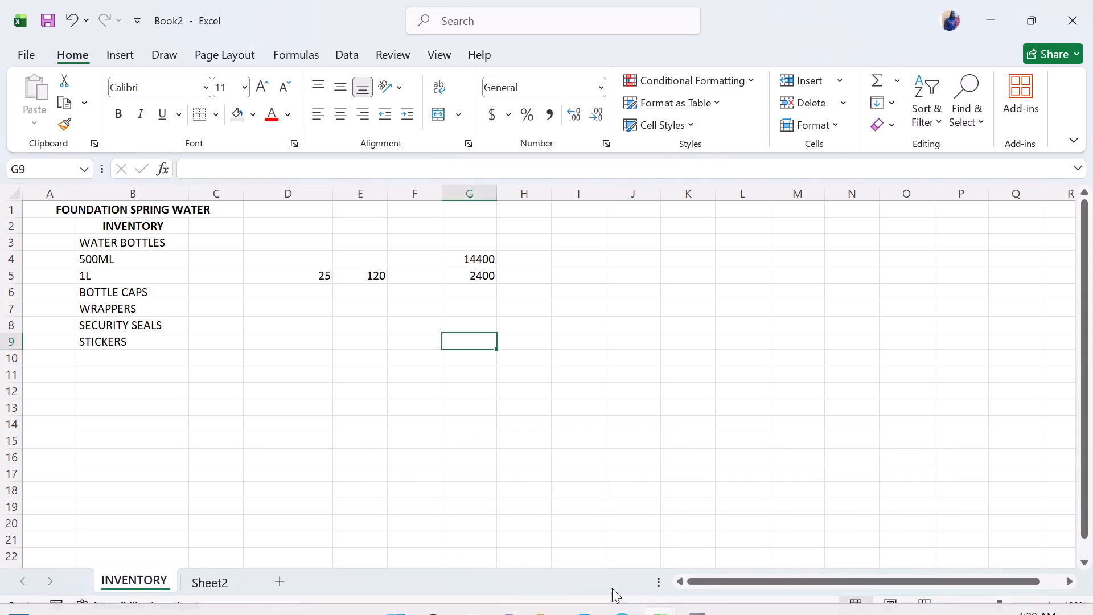
click(655, 593)
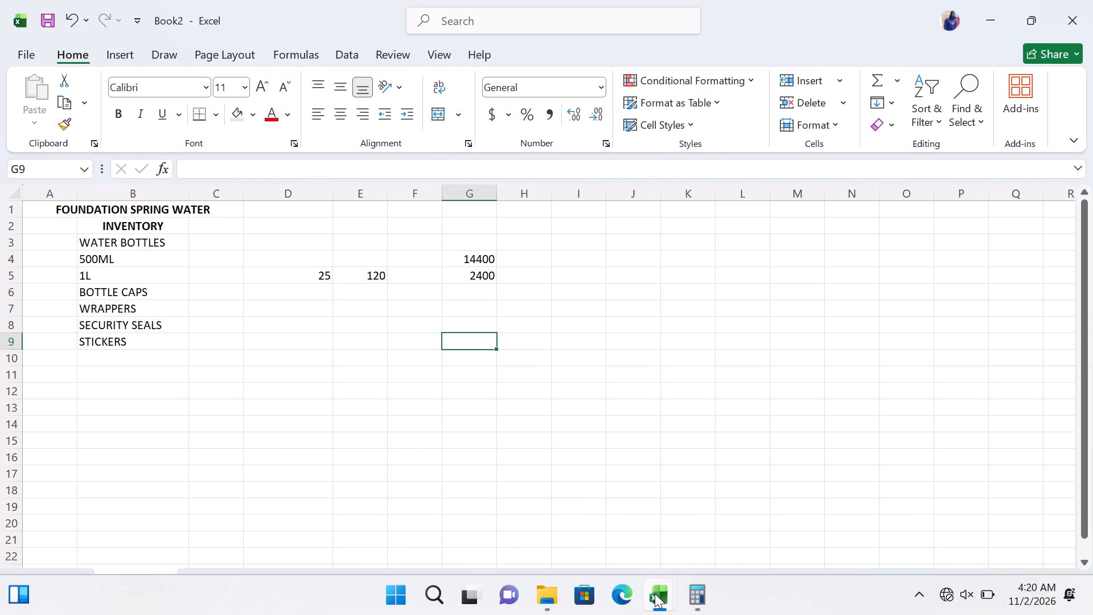
click(655, 593)
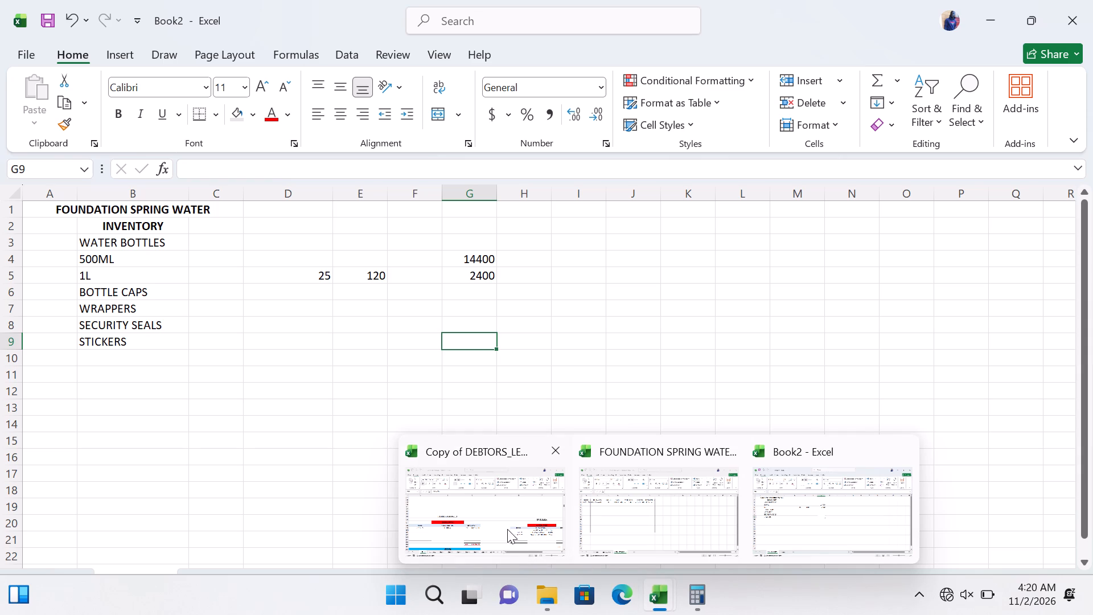
click(507, 529)
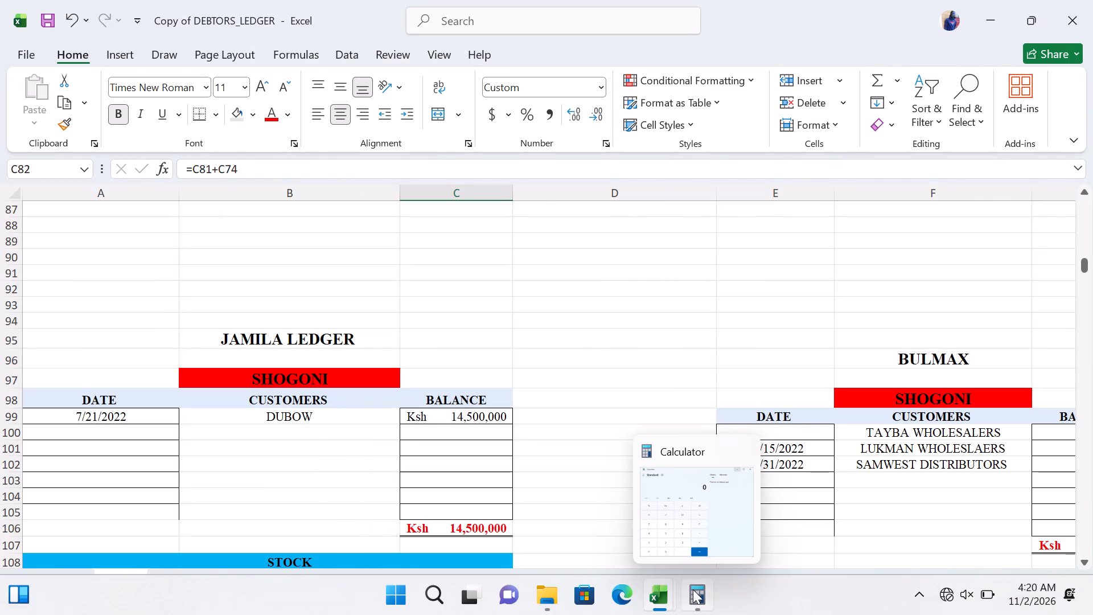
Switch to the FOUNDATION SPRING WATER BOOKEEPING workbook and examine the first customer's ledger sheet, returning to the second customer's sheet.
click(662, 605)
click(646, 529)
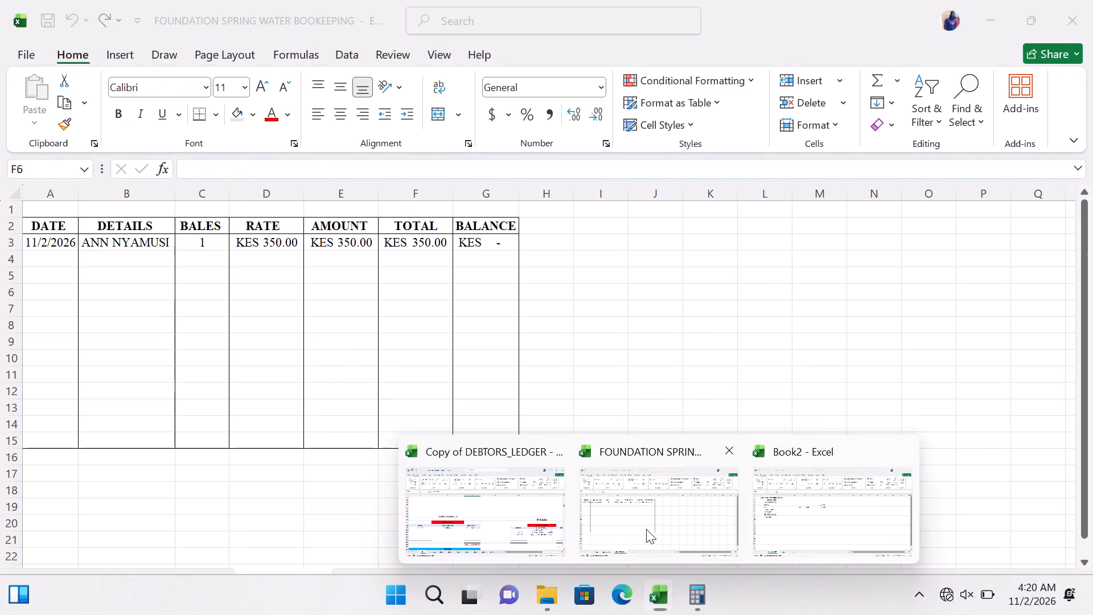
right_click(587, 455)
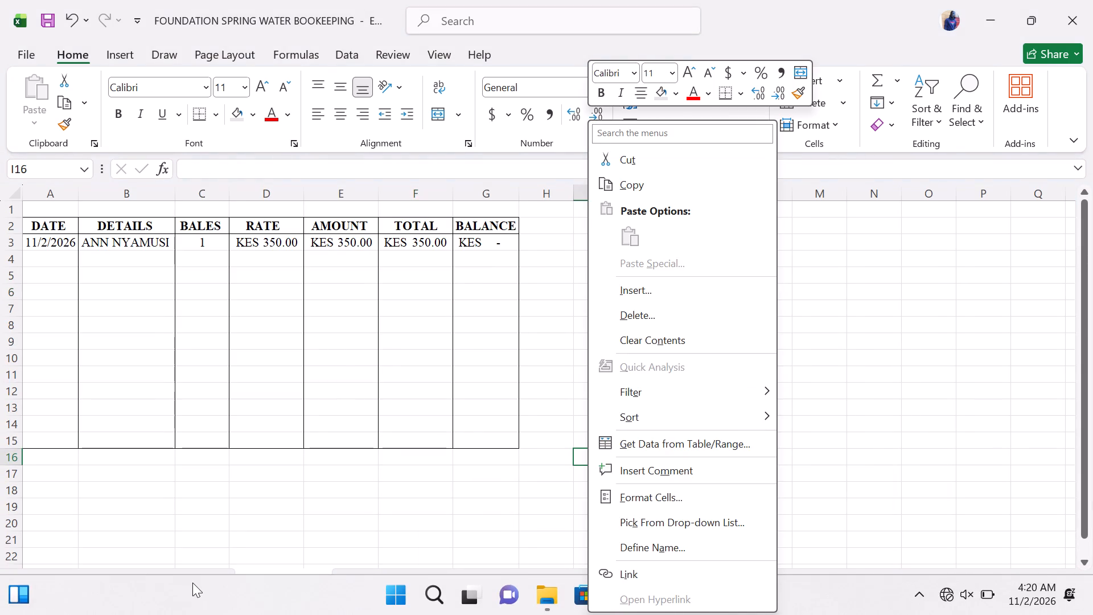
click(243, 498)
click(185, 574)
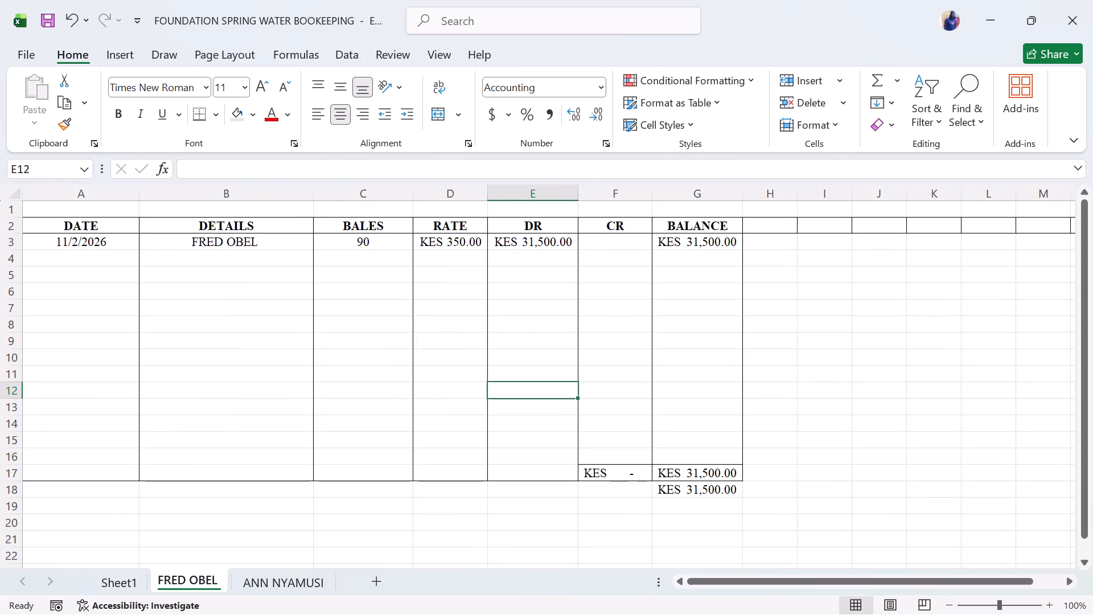
click(284, 583)
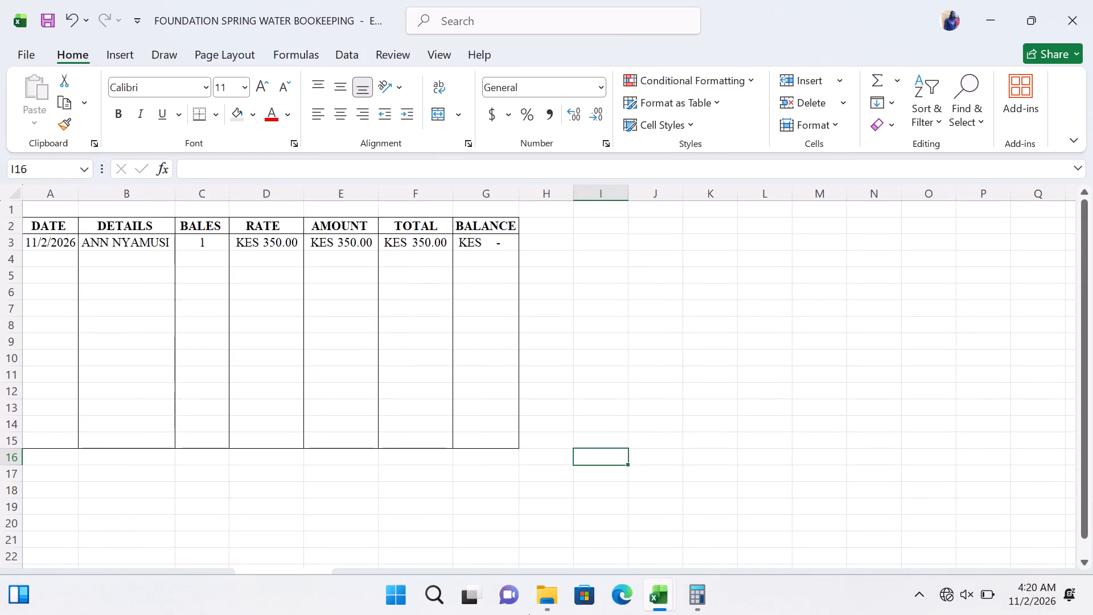
Switch back to Calculator and clear it for a new calculation.
click(705, 595)
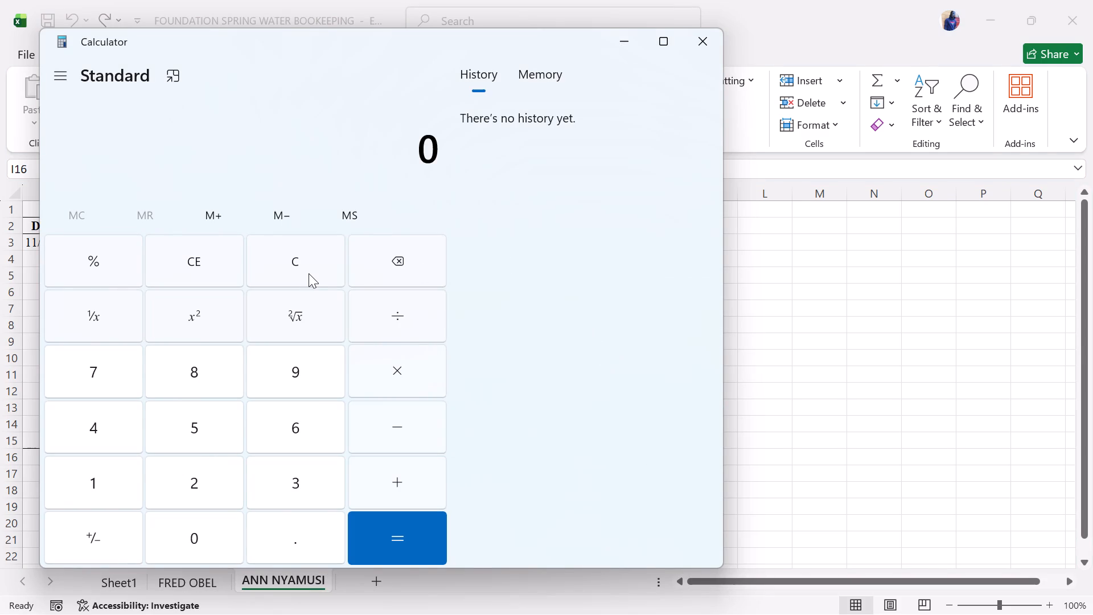
click(293, 267)
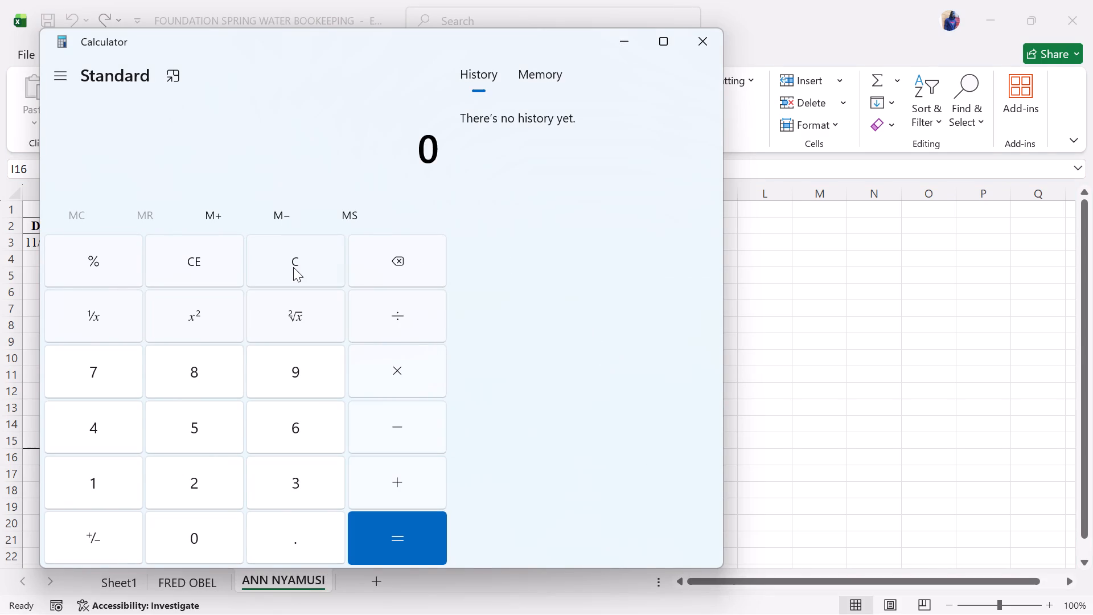